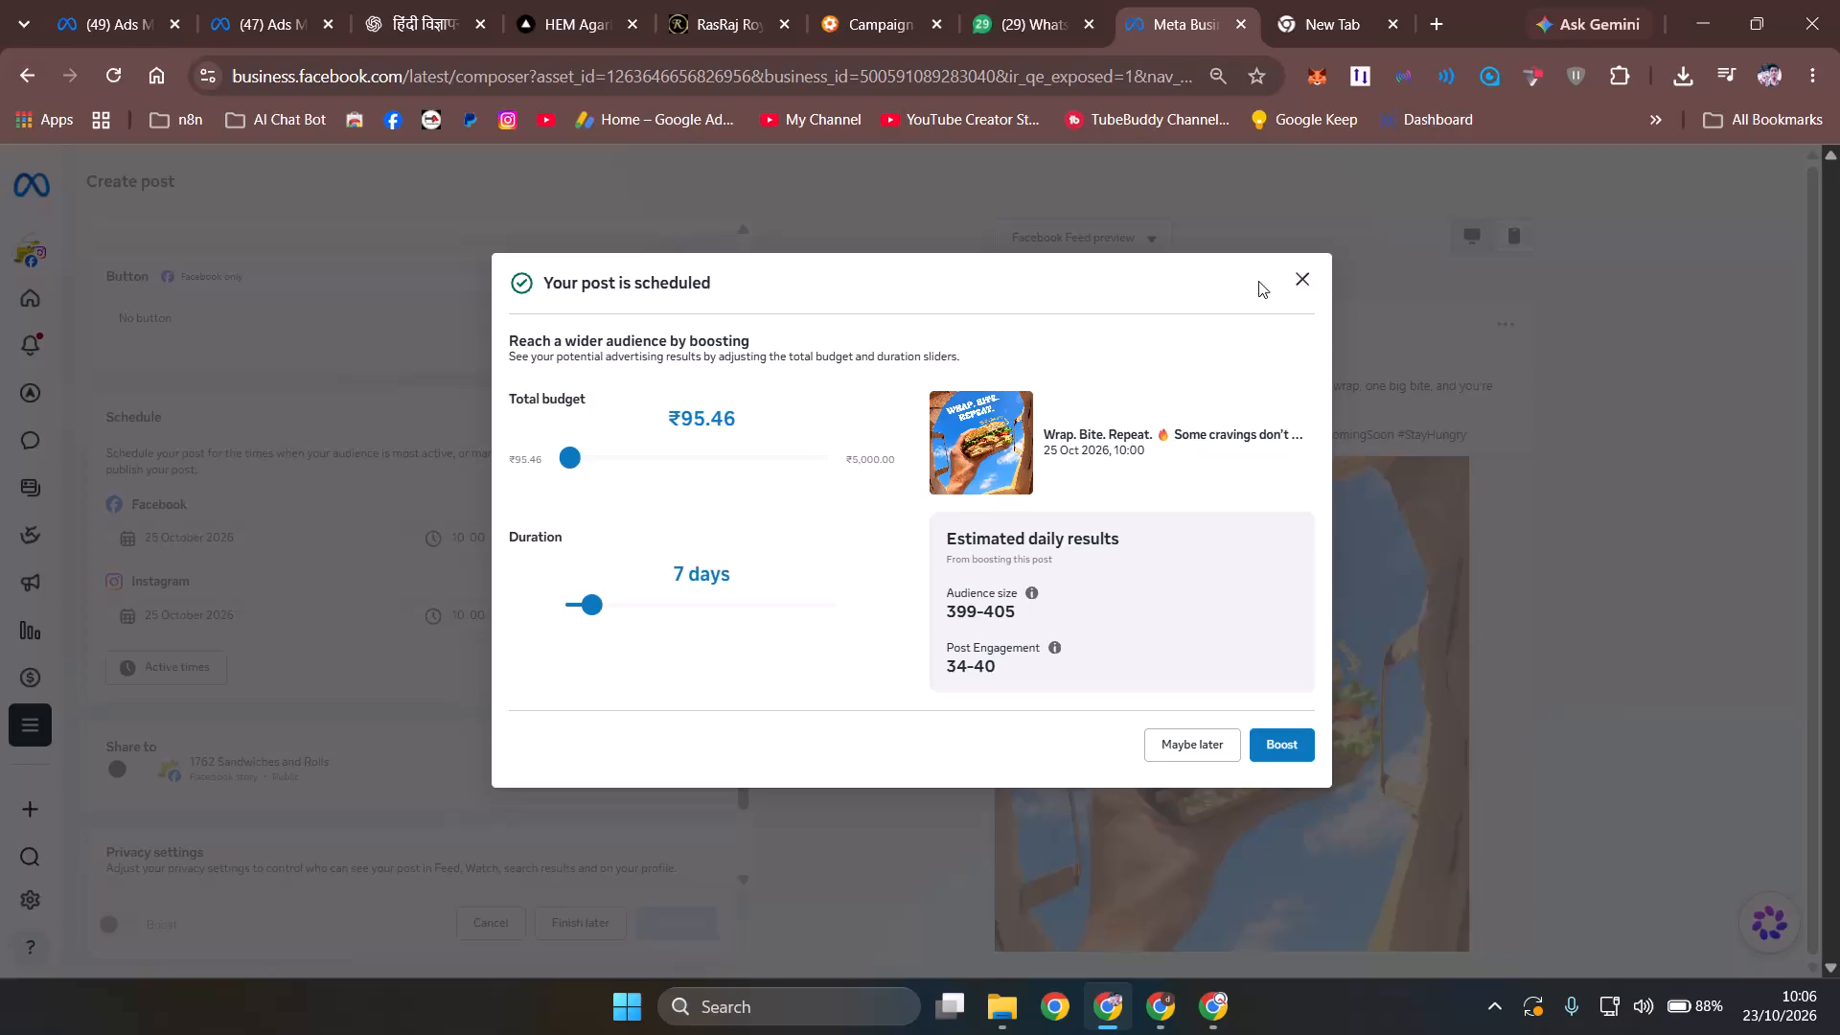
Dismiss the offer to boost the scheduled post without boosting it.
left_click(1296, 289)
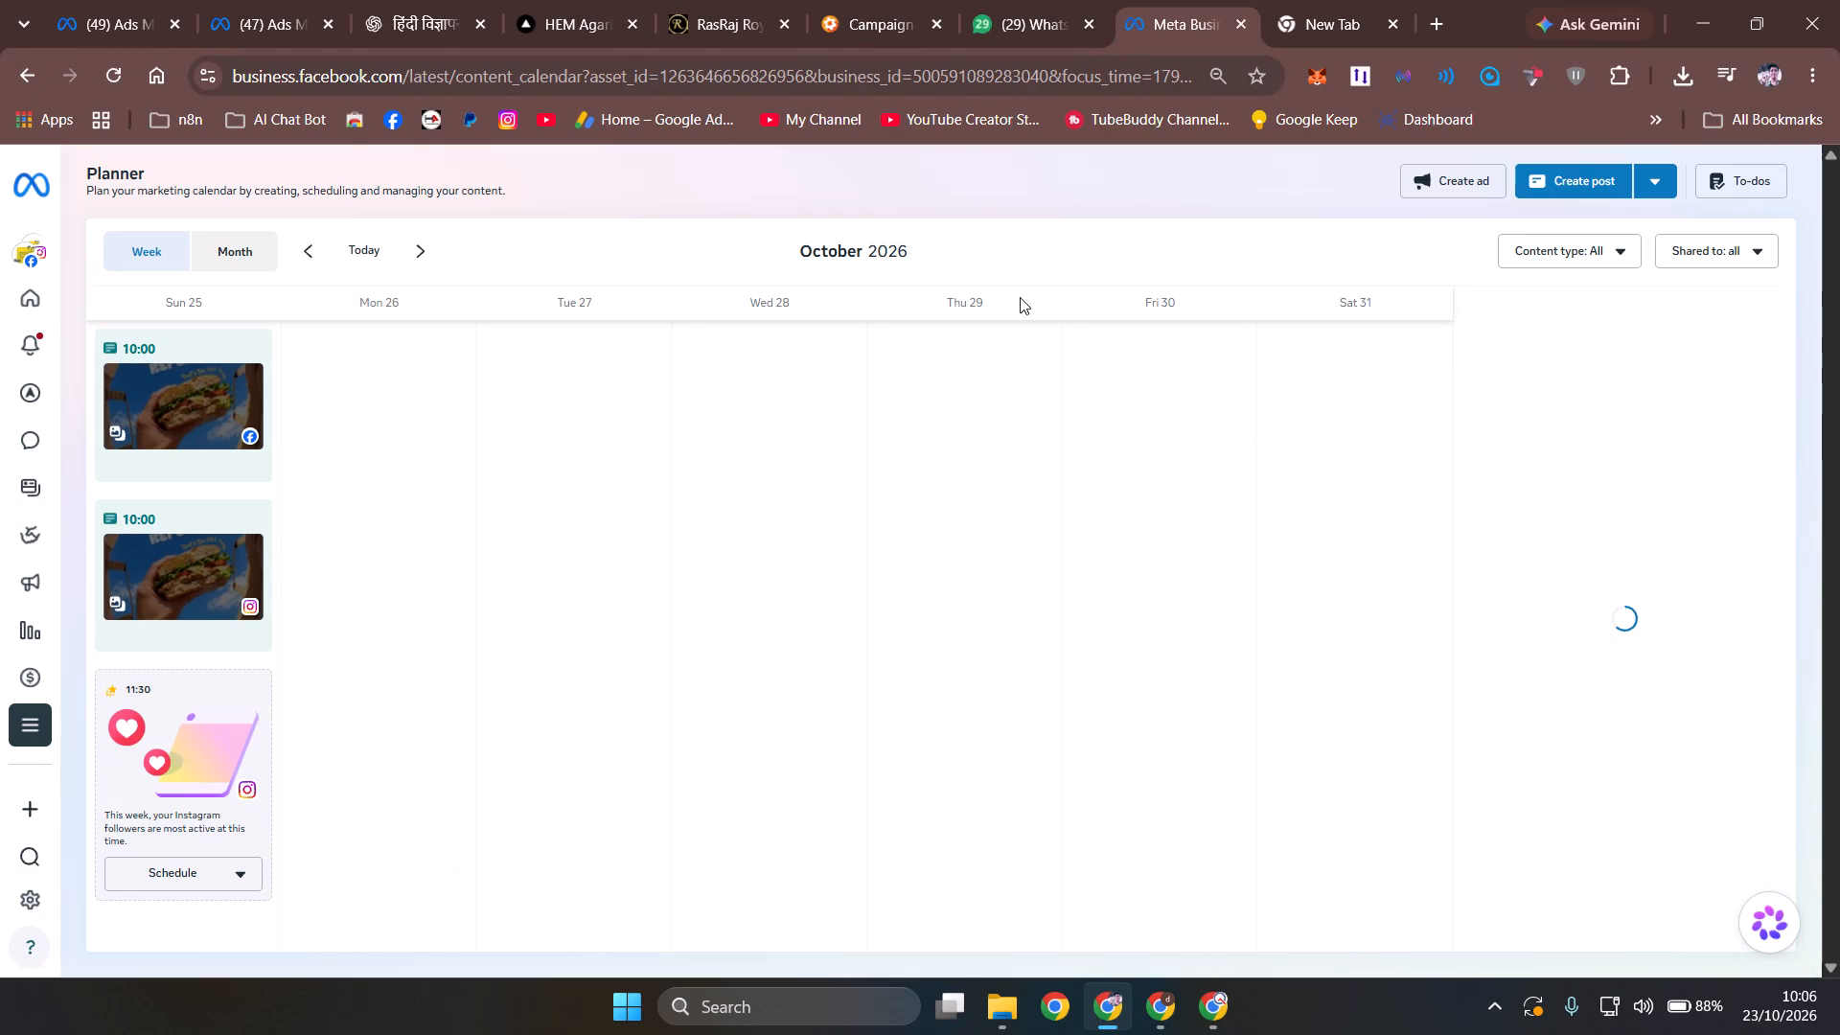
Switch to the Ads Manager audiences page for RasRaj Official and dismiss the enhanced audiences view introduction.
left_click(251, 35)
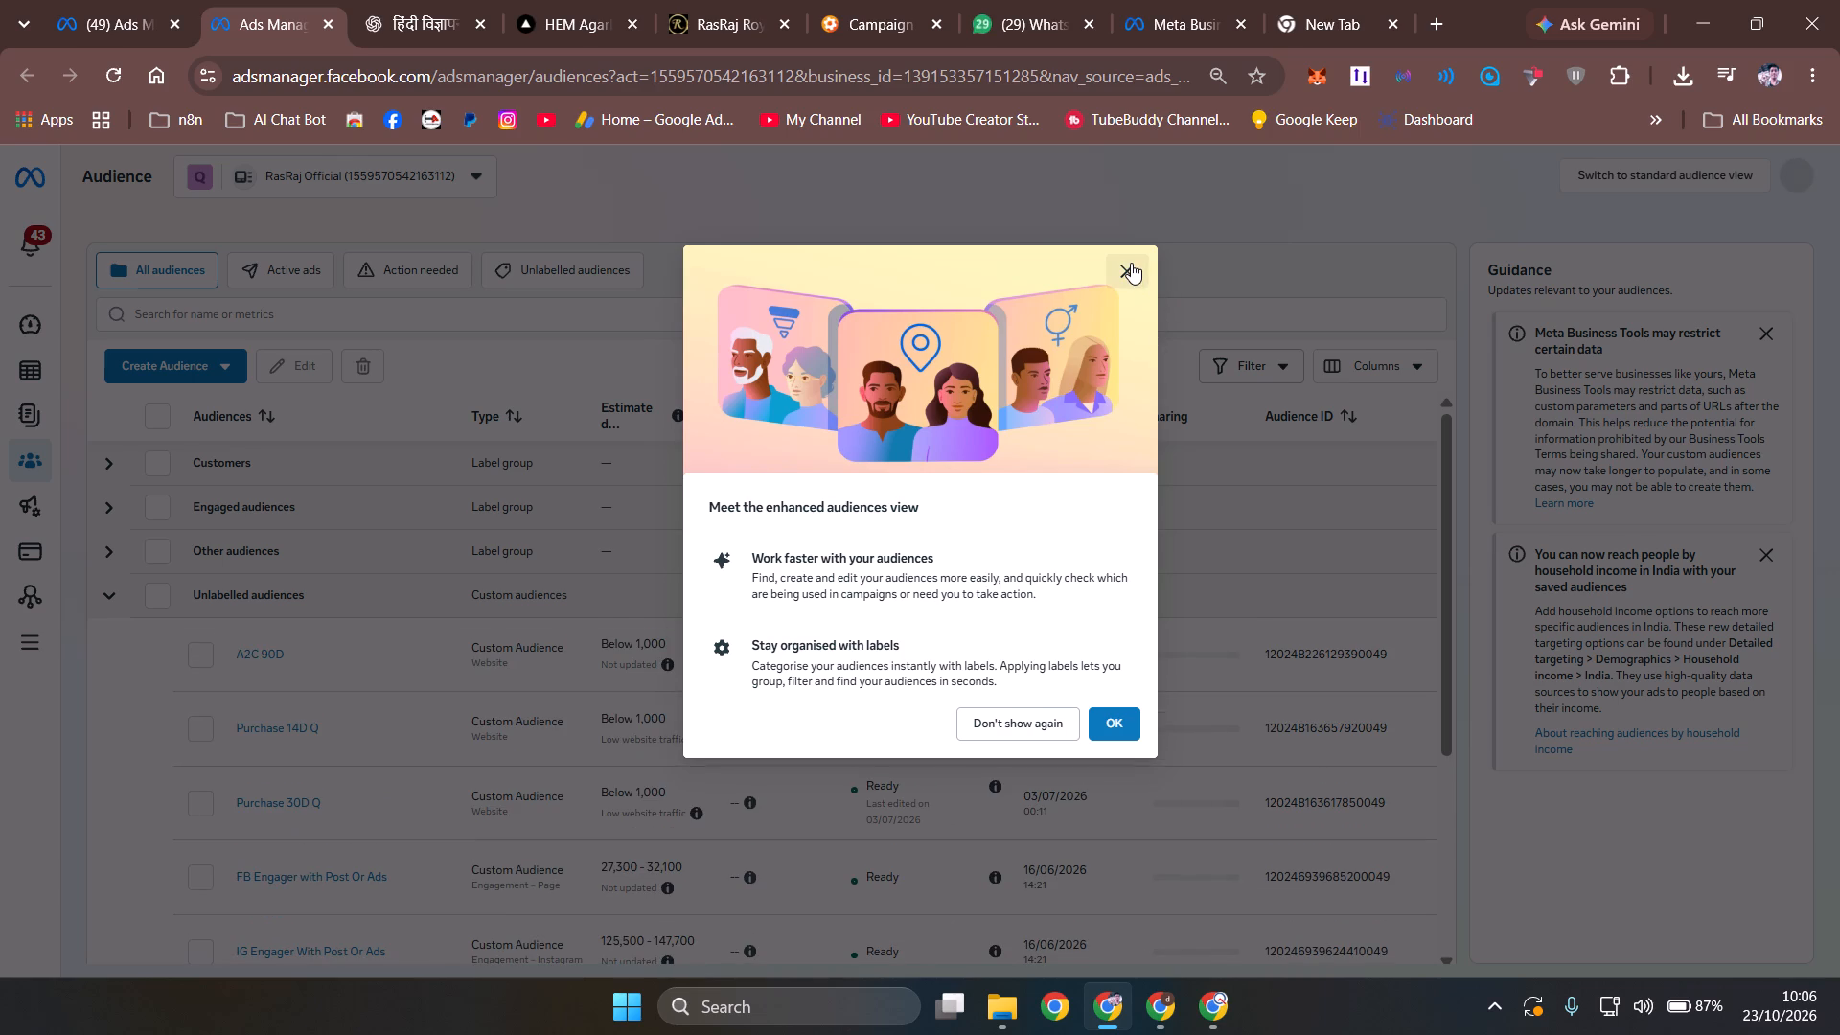
left_click(1131, 263)
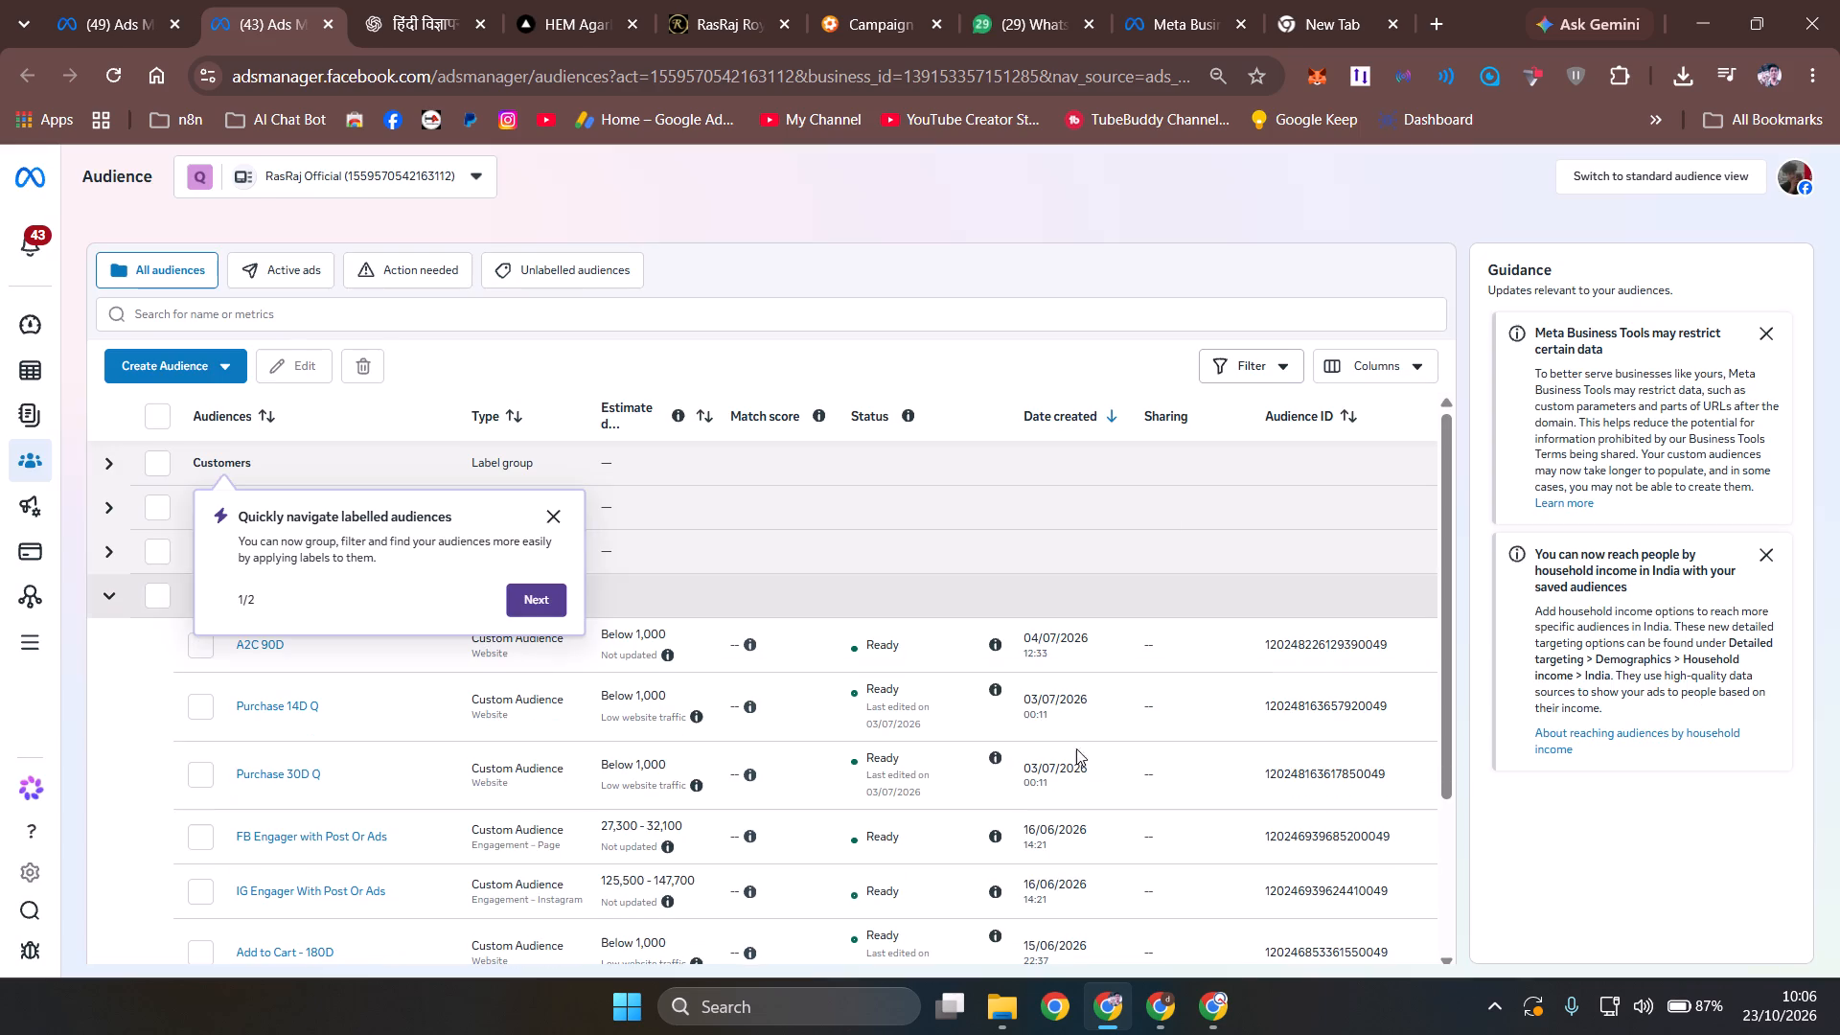
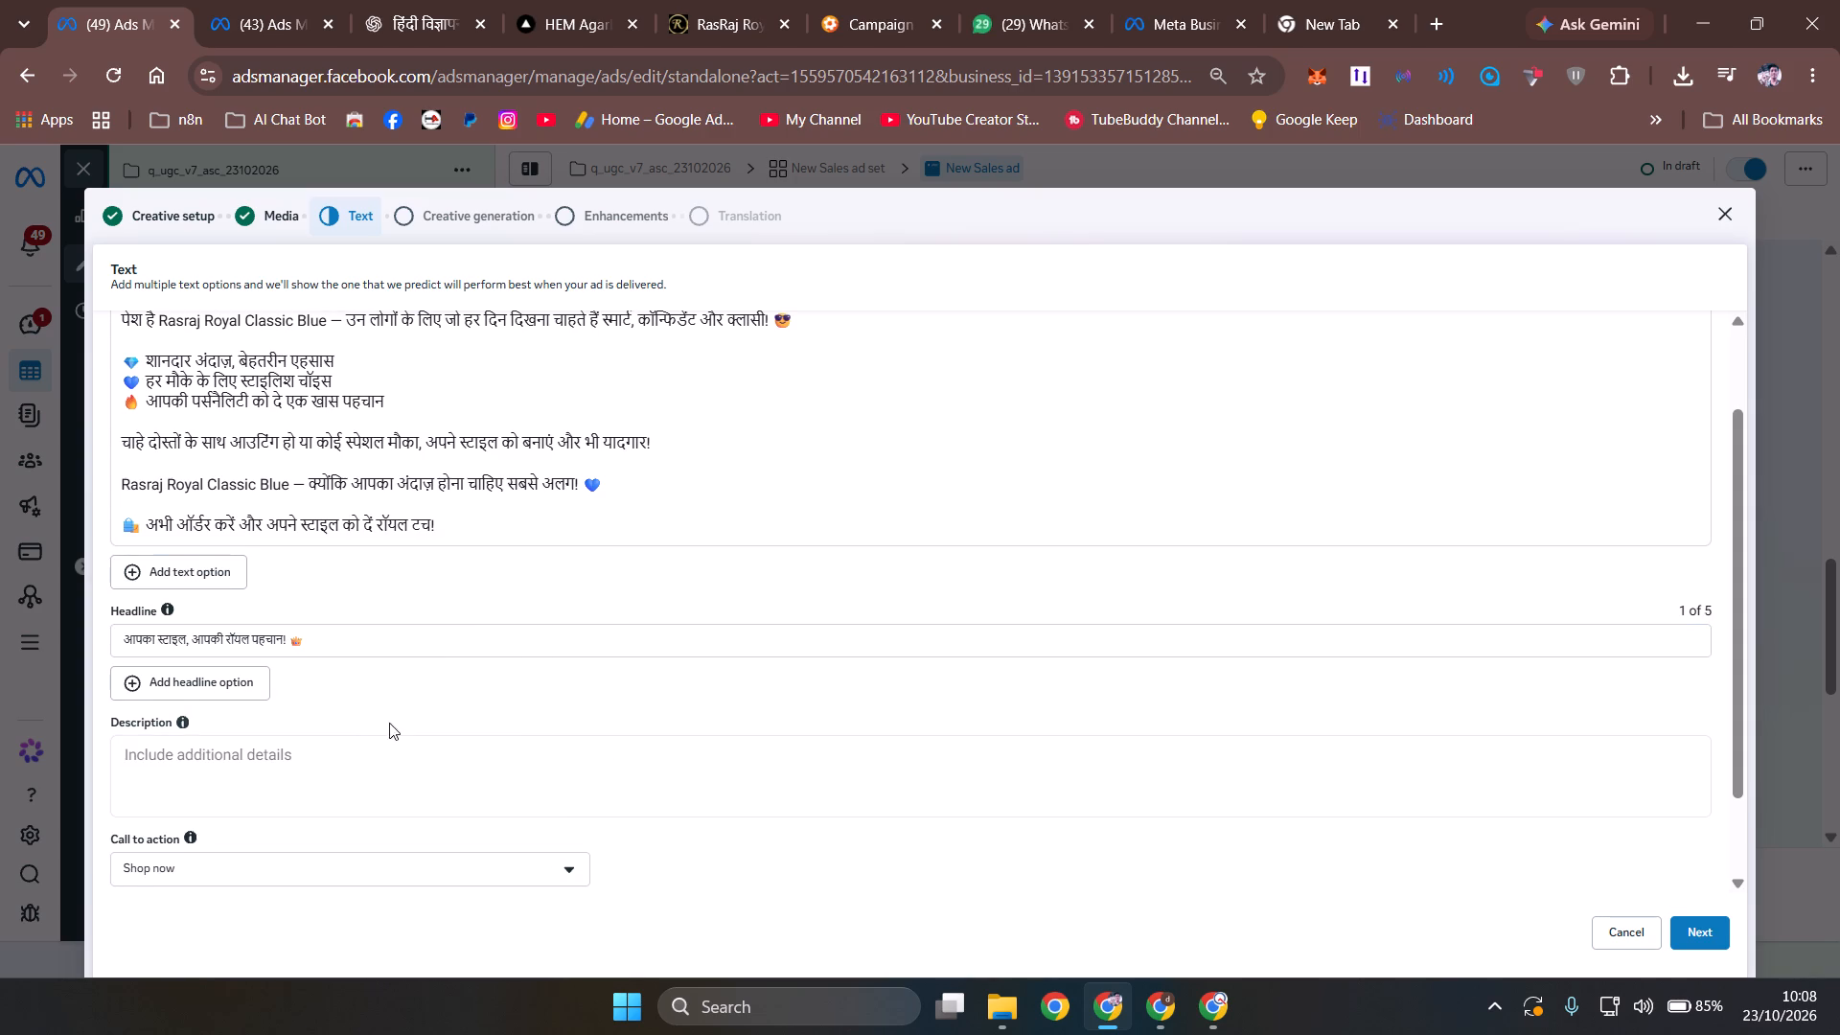
Accept the ad text, pass creative generation without selecting any AI images, and review the Advantage+ creative enhancements.
scroll(504, 427, "up", 2)
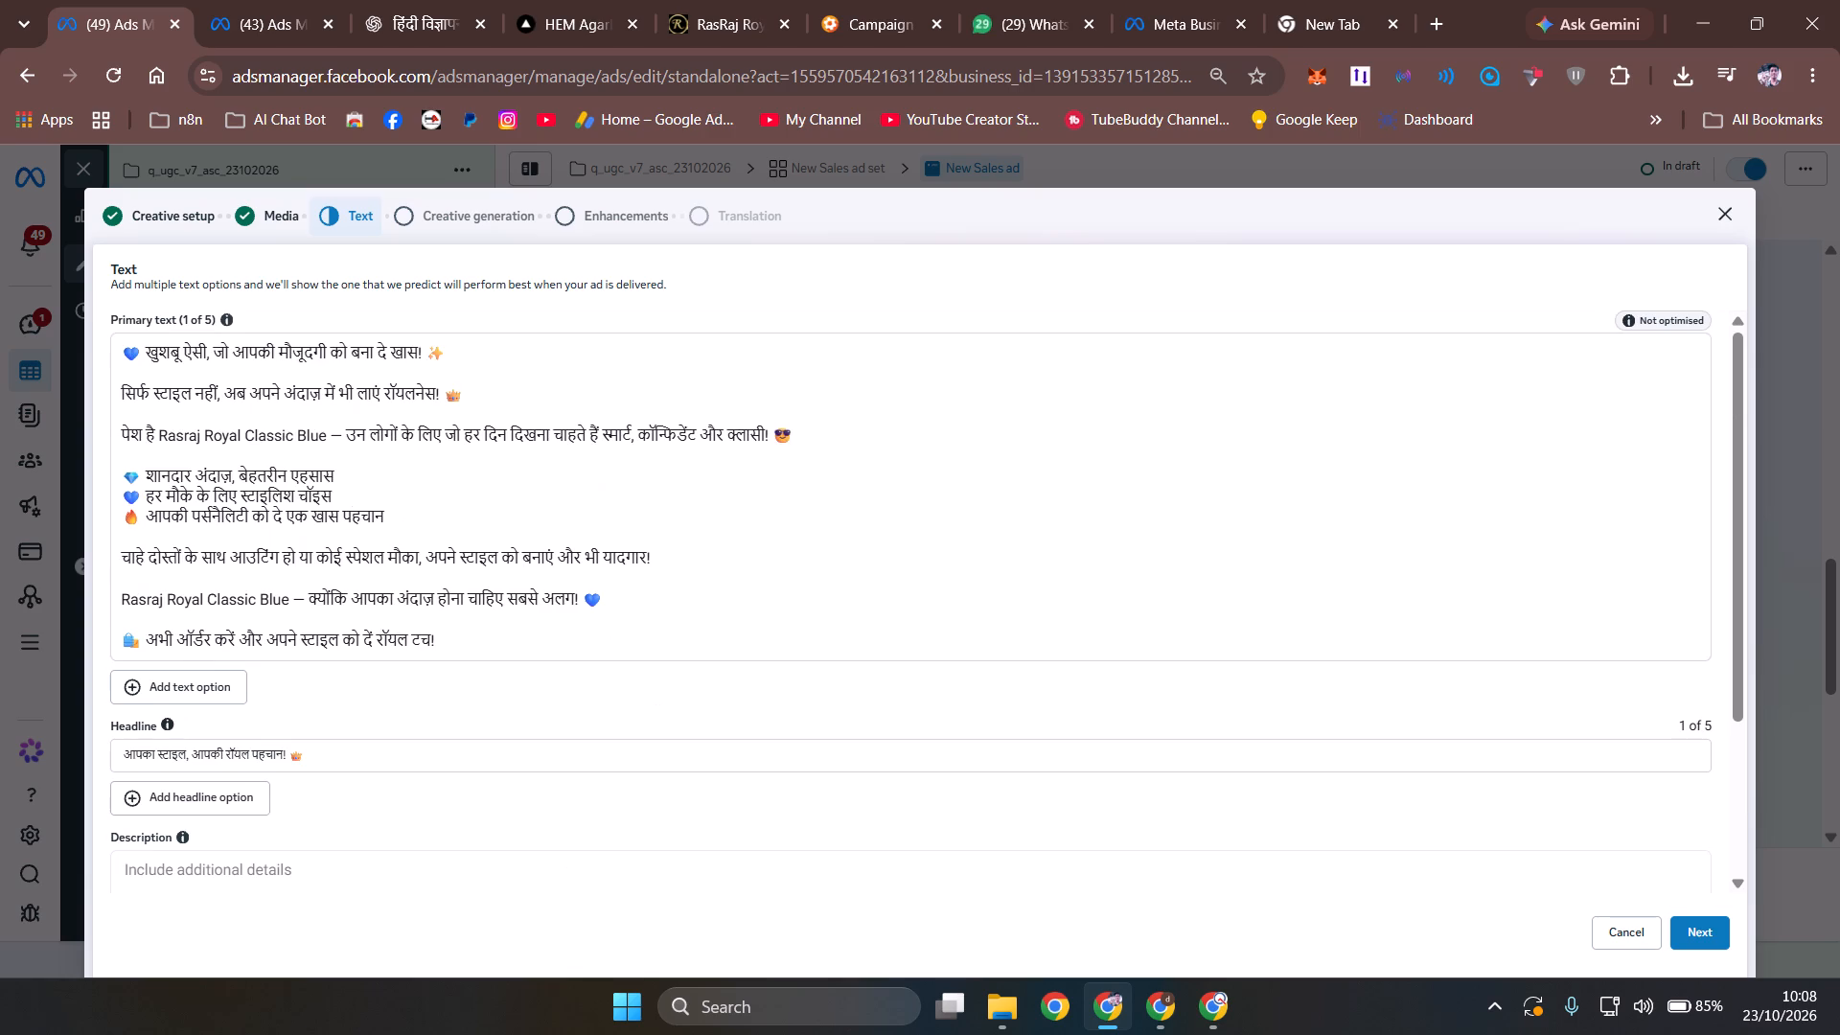
left_click(1704, 938)
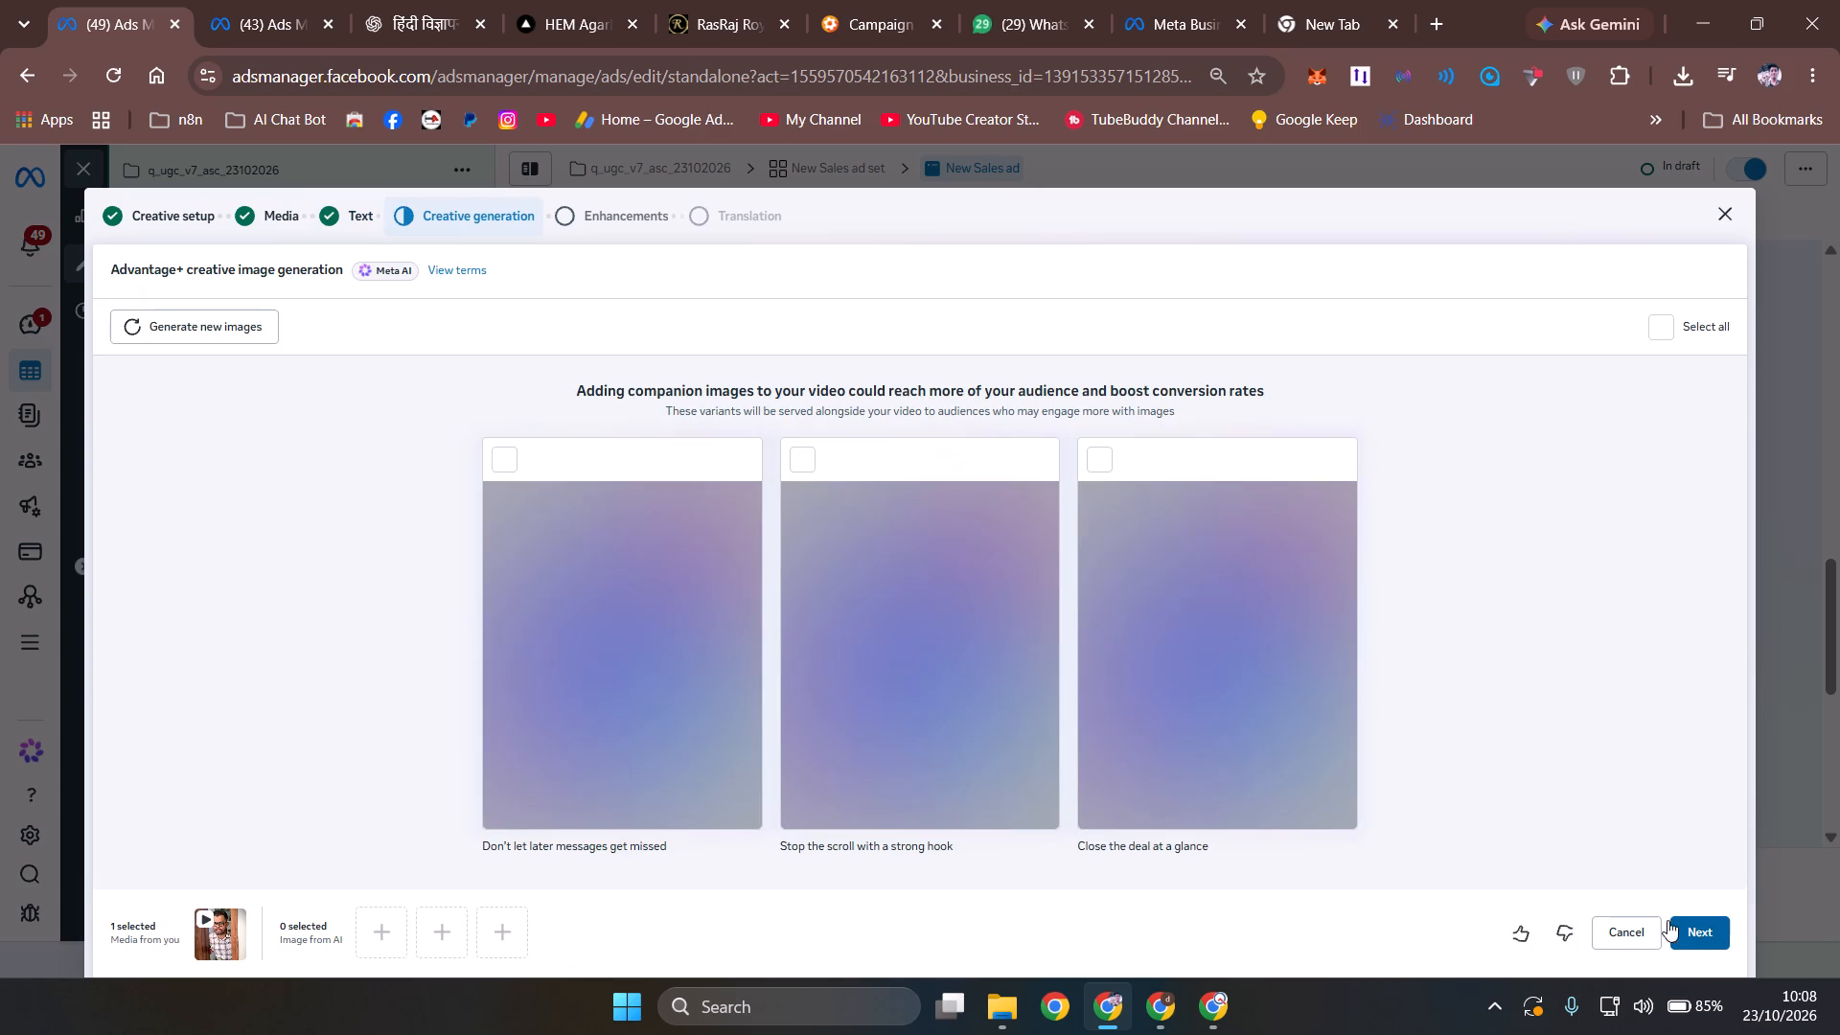
left_click(1689, 928)
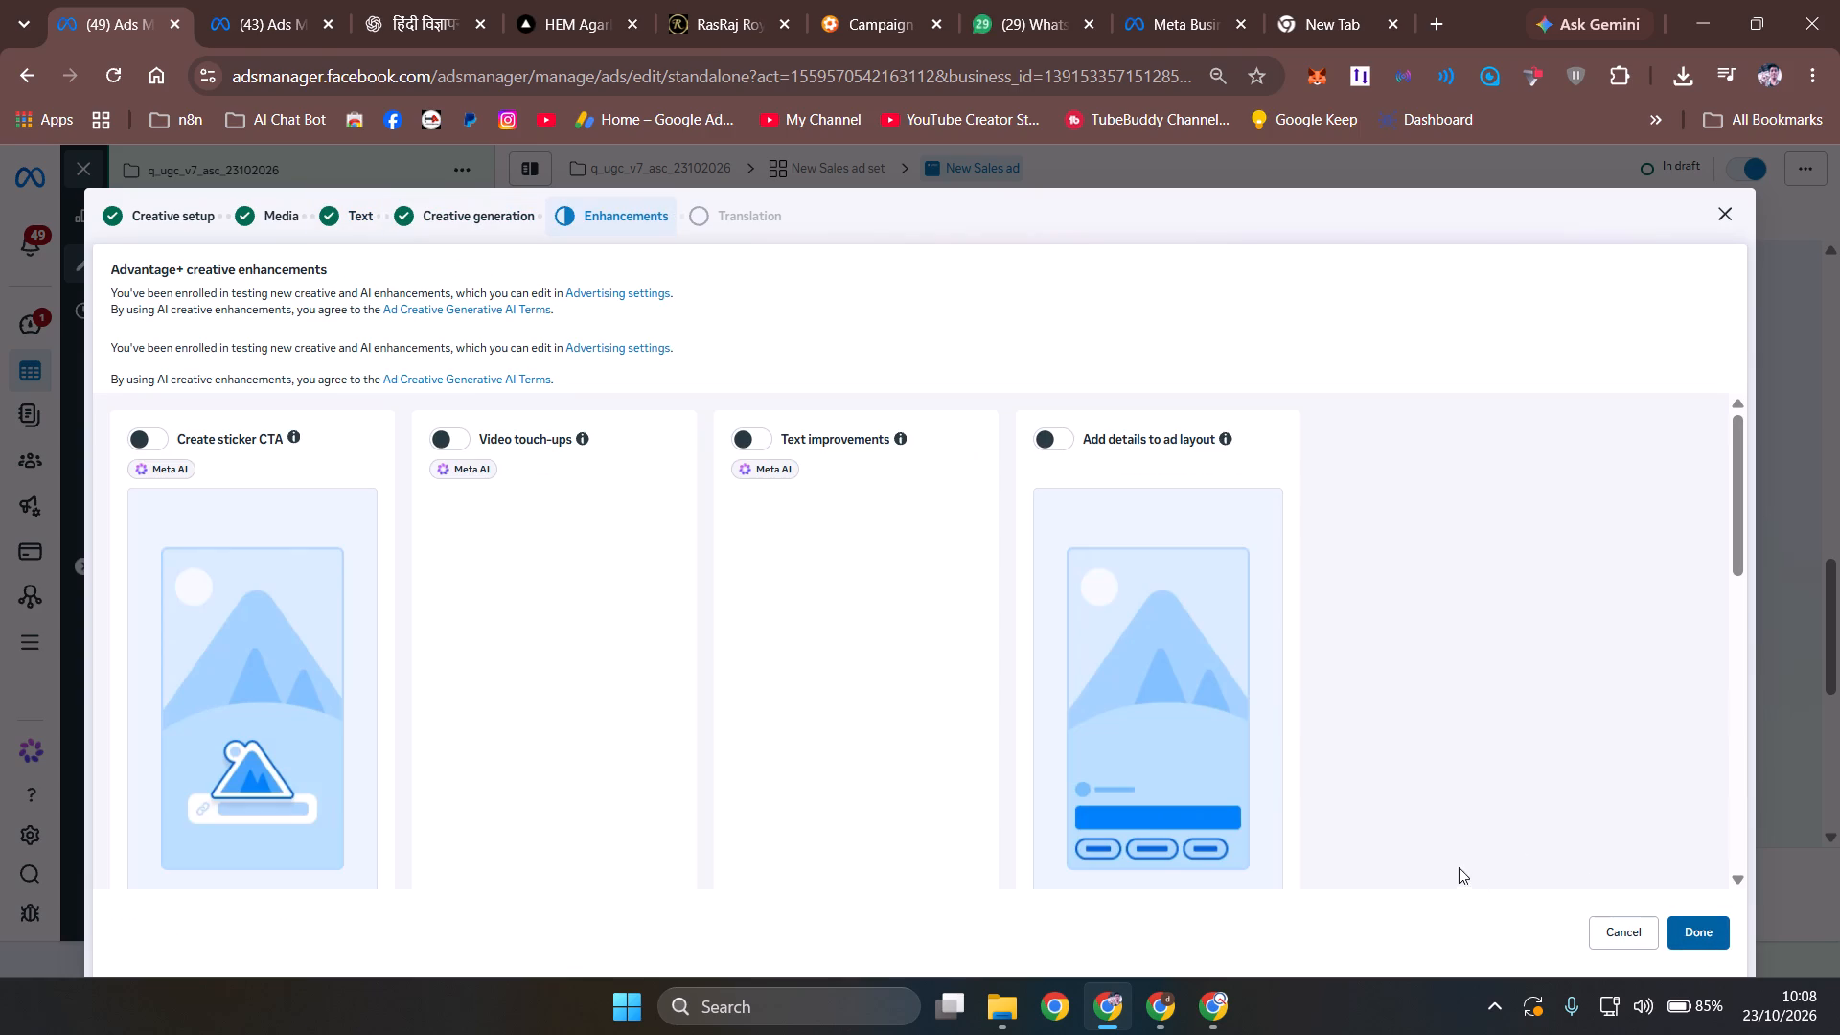
scroll(1207, 659, "down", 5)
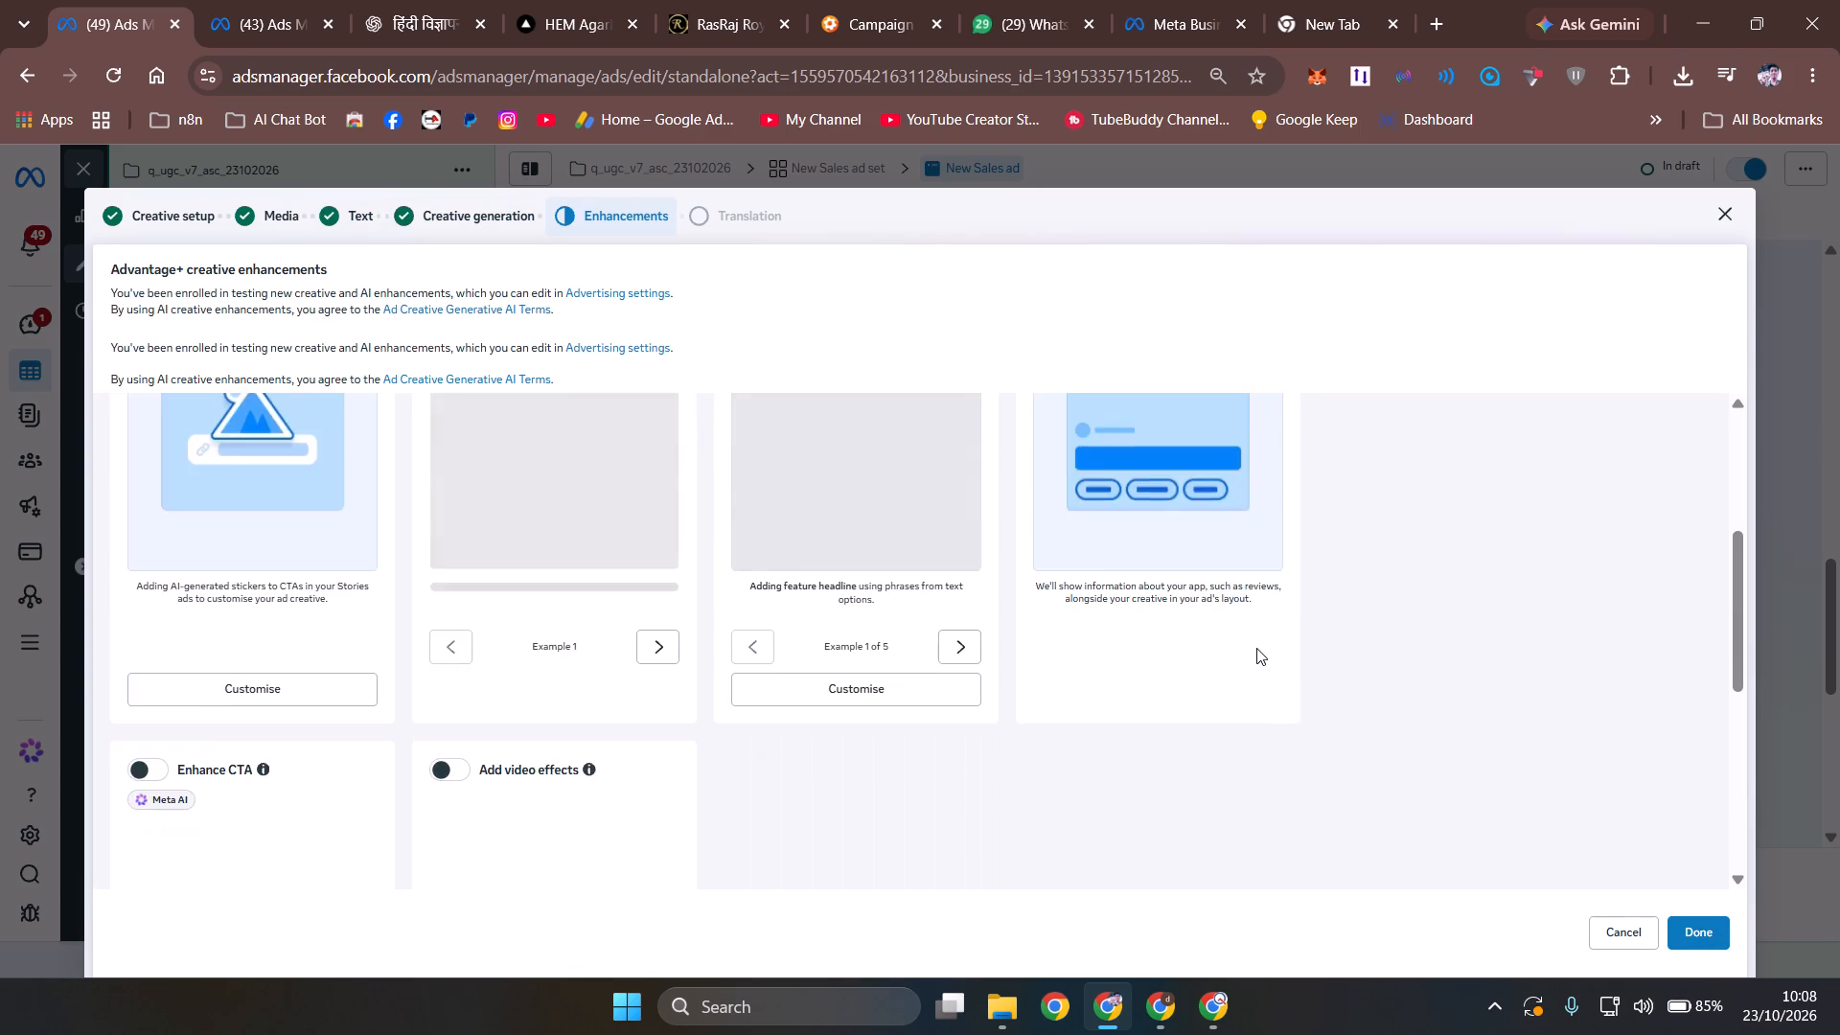
scroll(1256, 648, "down", 3)
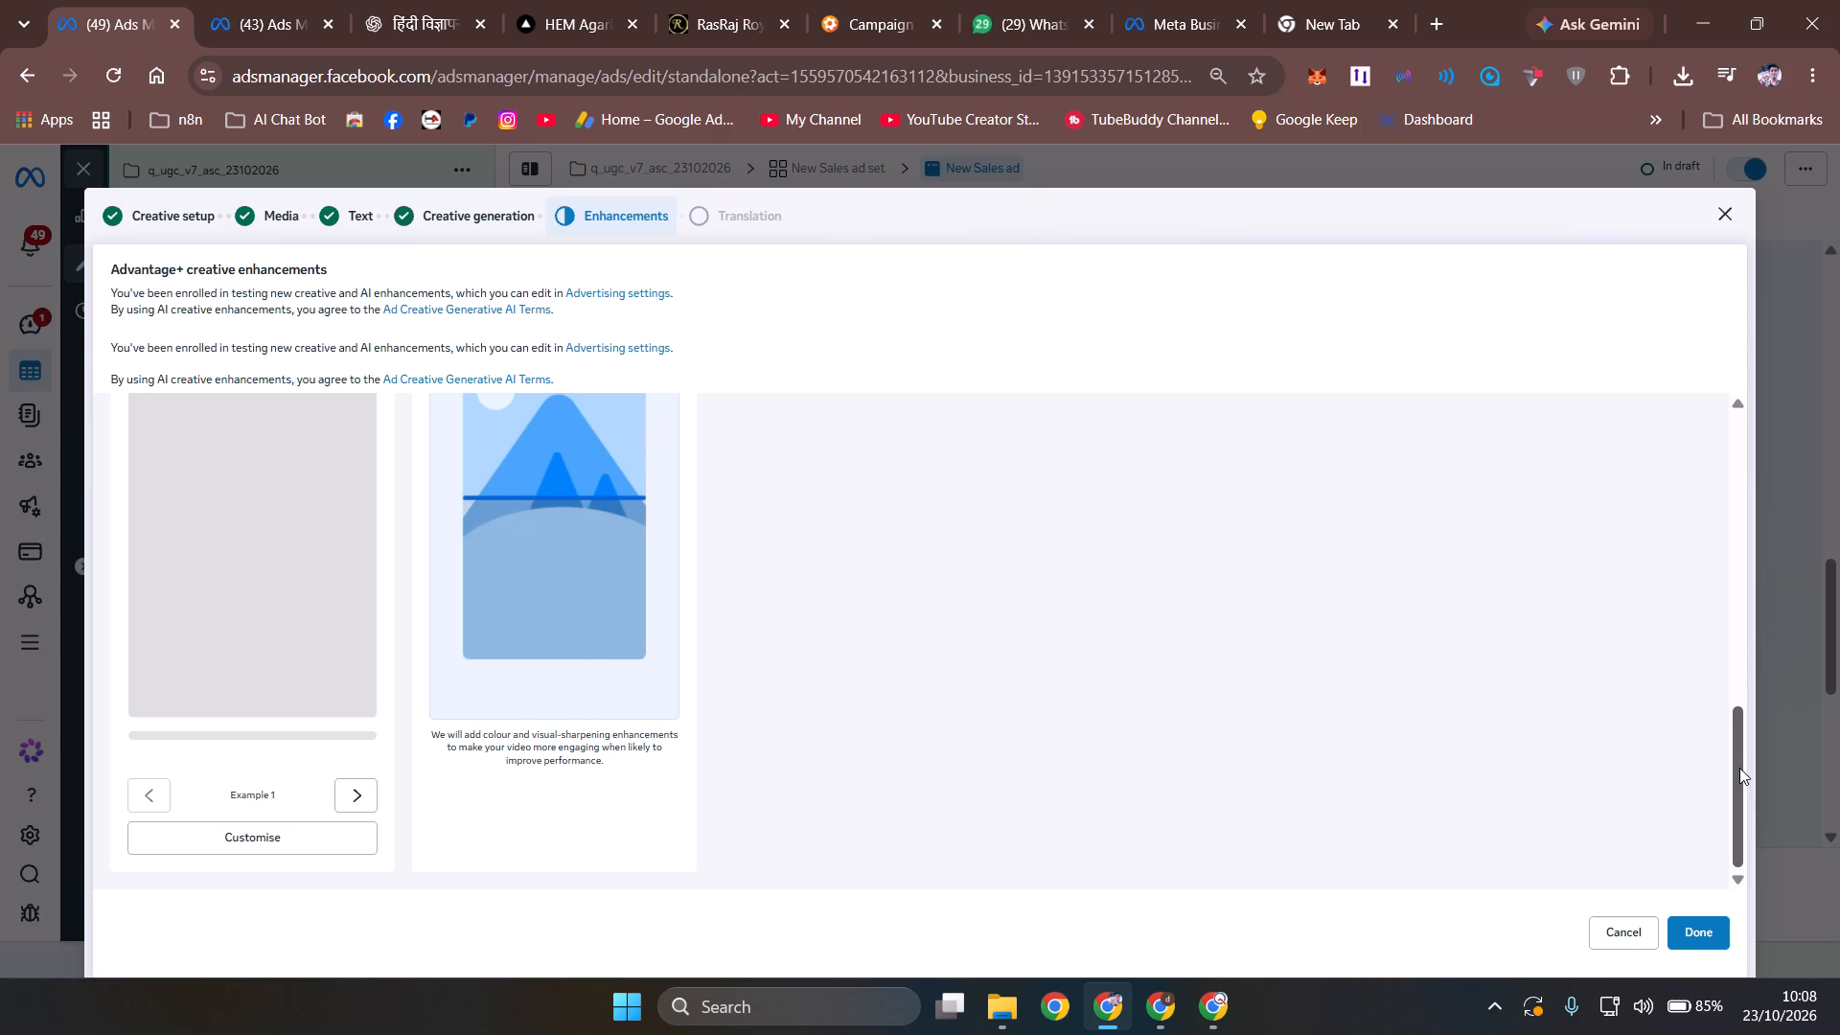
left_click_drag(1739, 766, 1716, 448)
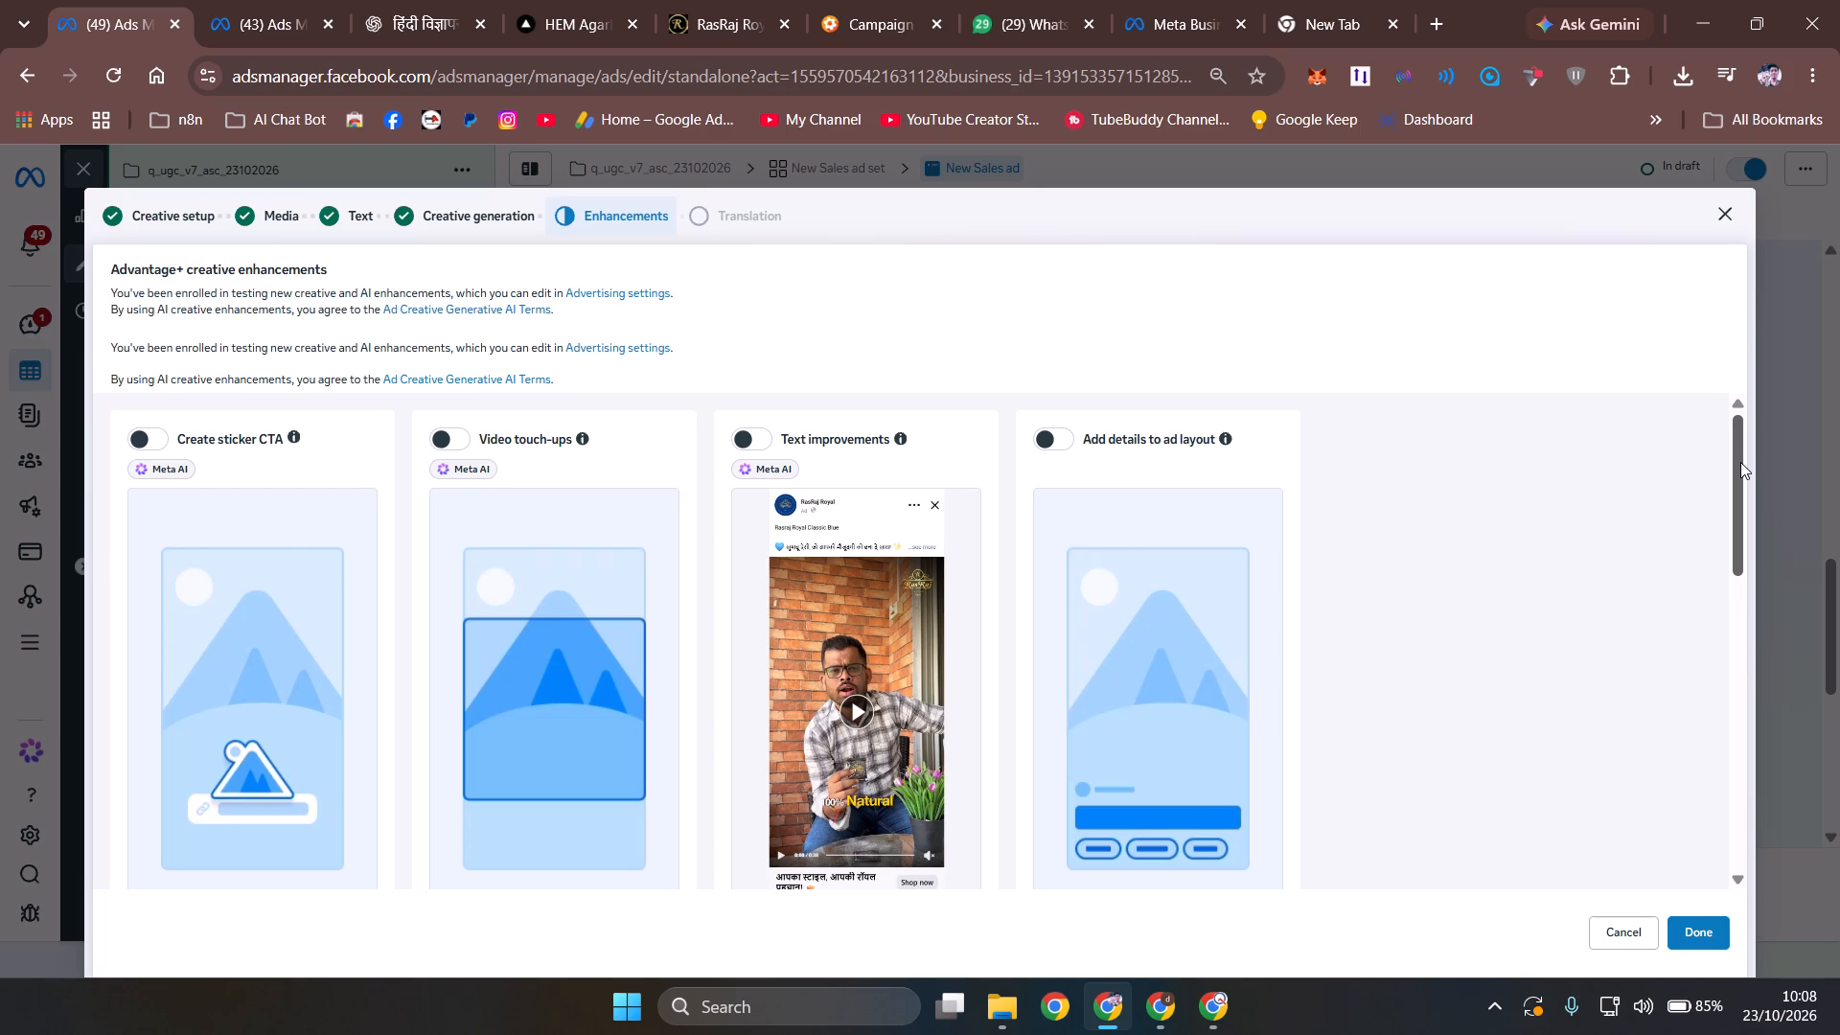
Search Google for "laxmi pooja diwali 2026" in the empty browser tab and check the festival date.
left_click(1352, 0)
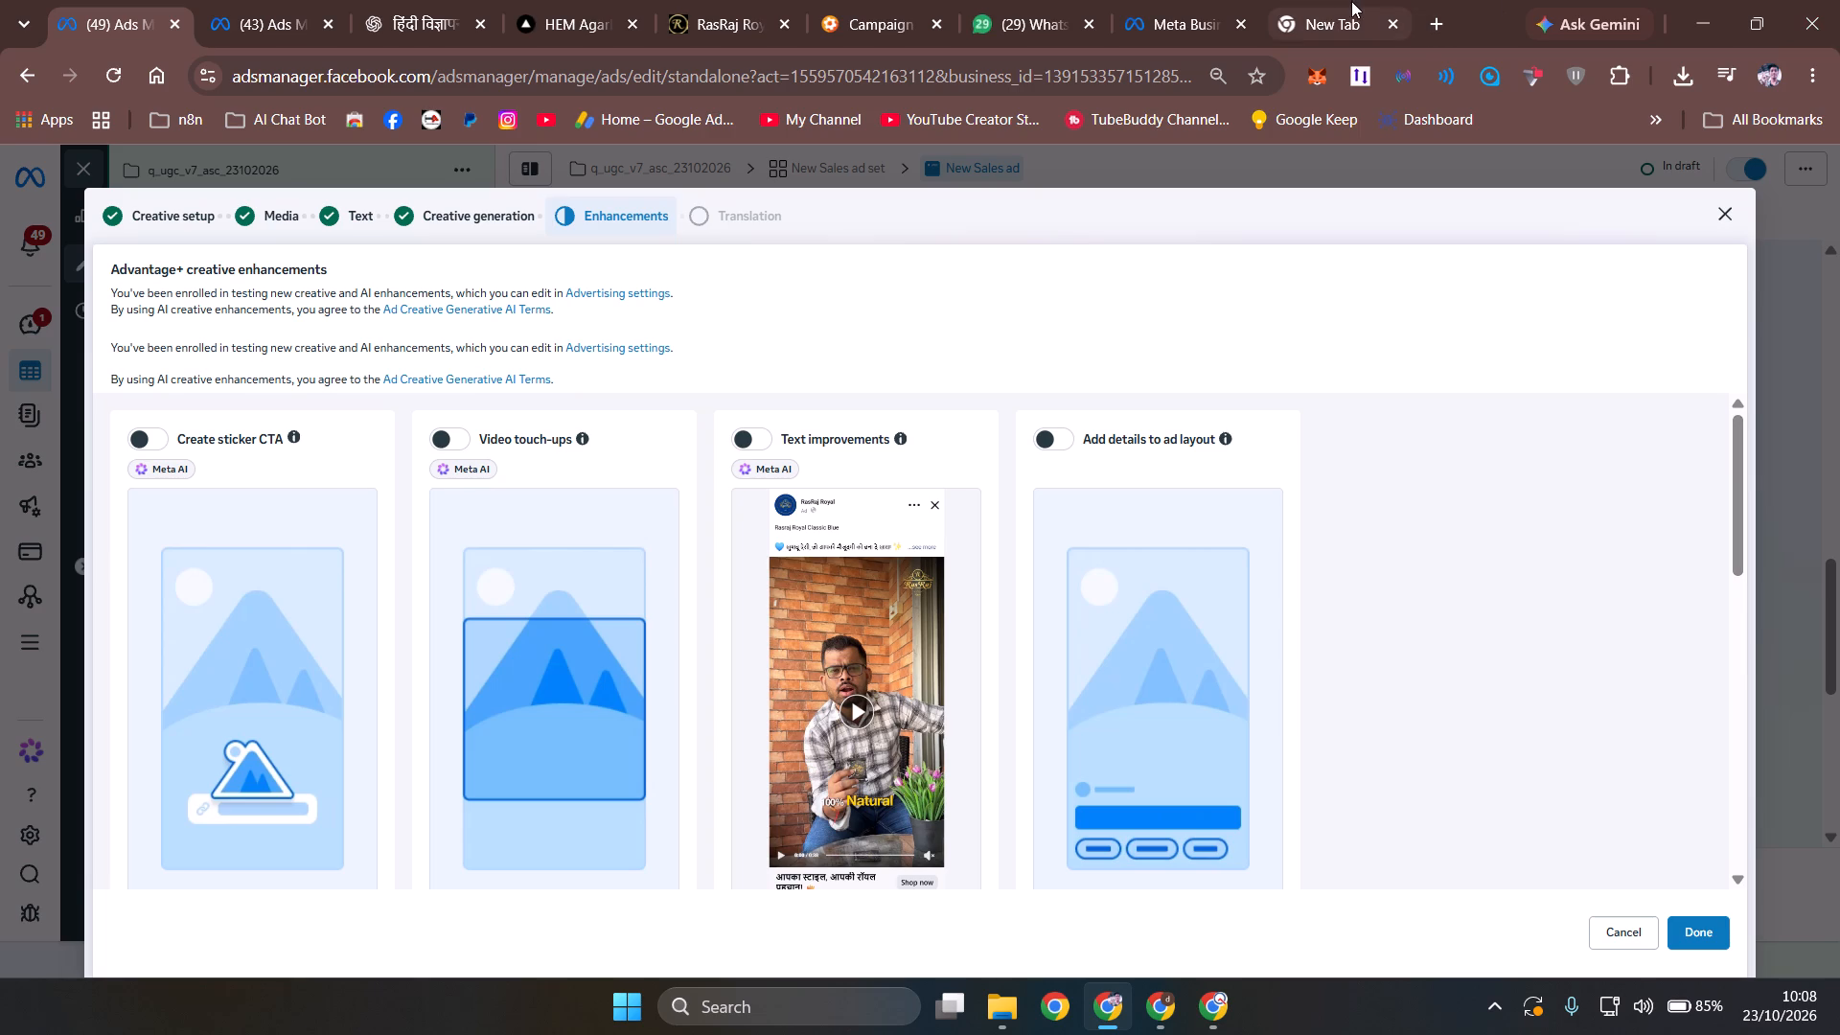
left_click(920, 78)
type("laxmi pooja")
key("space")
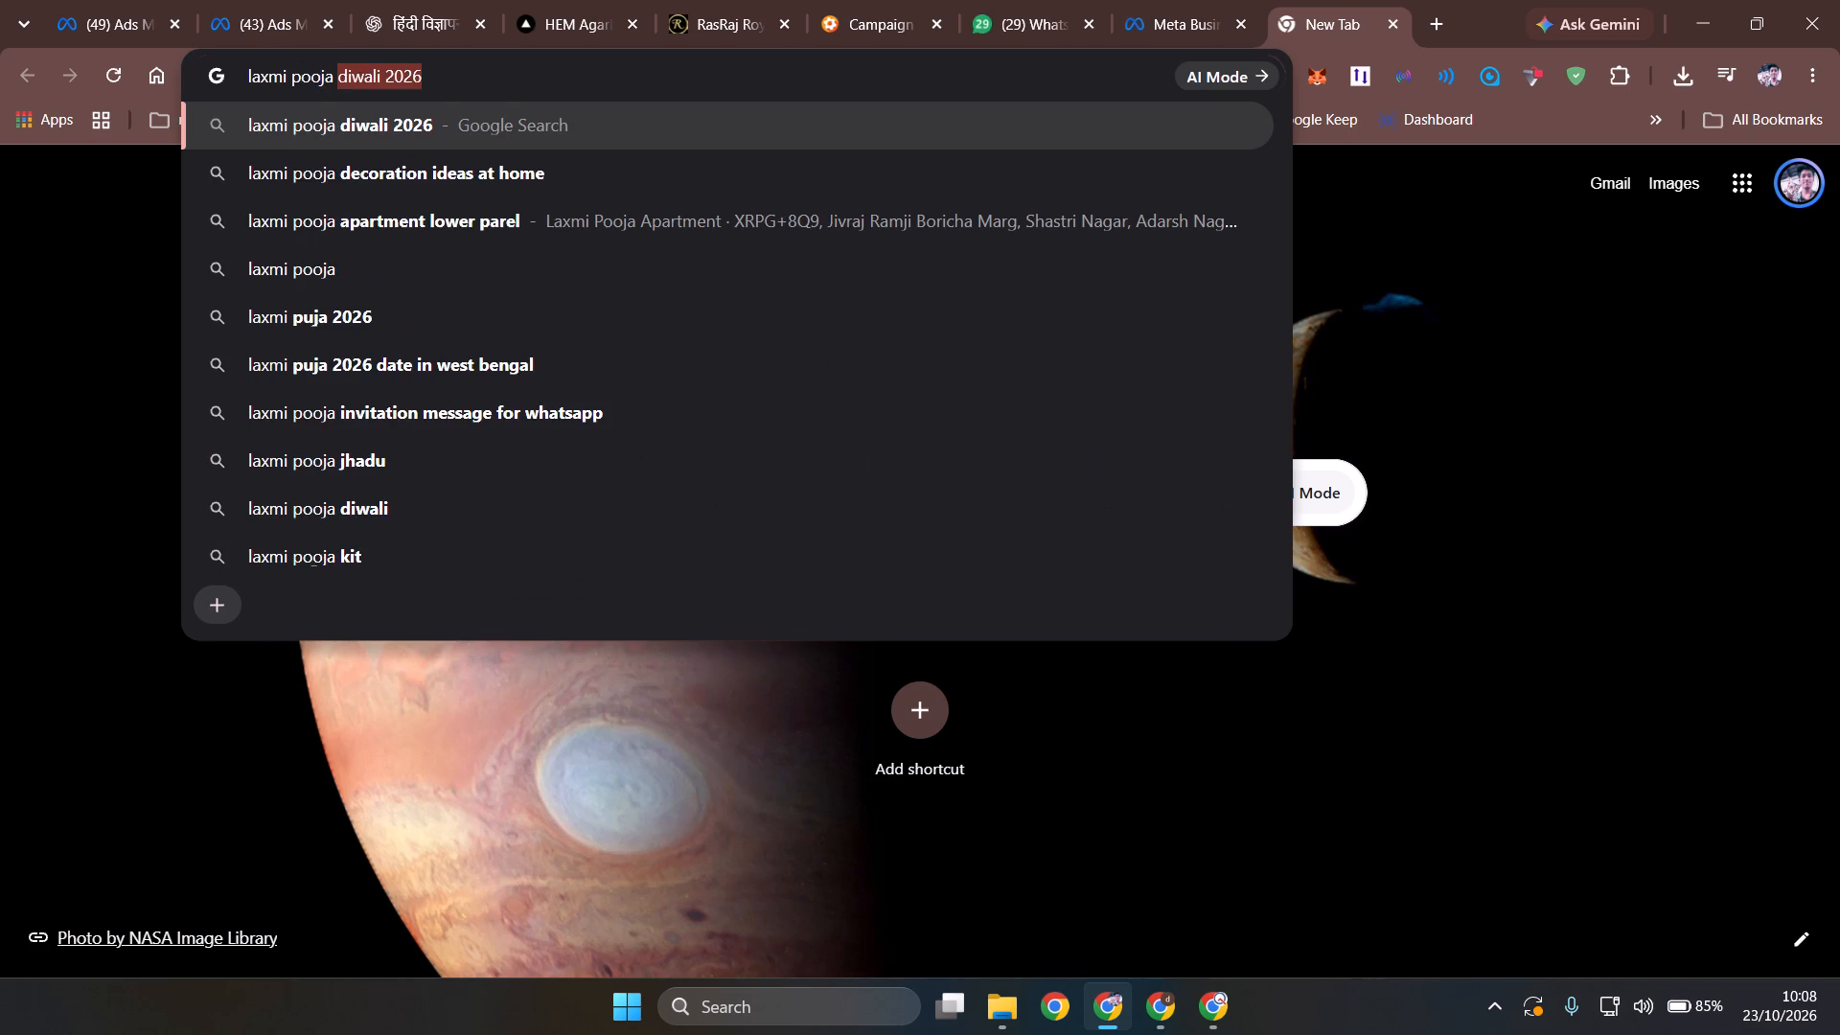
key("Return")
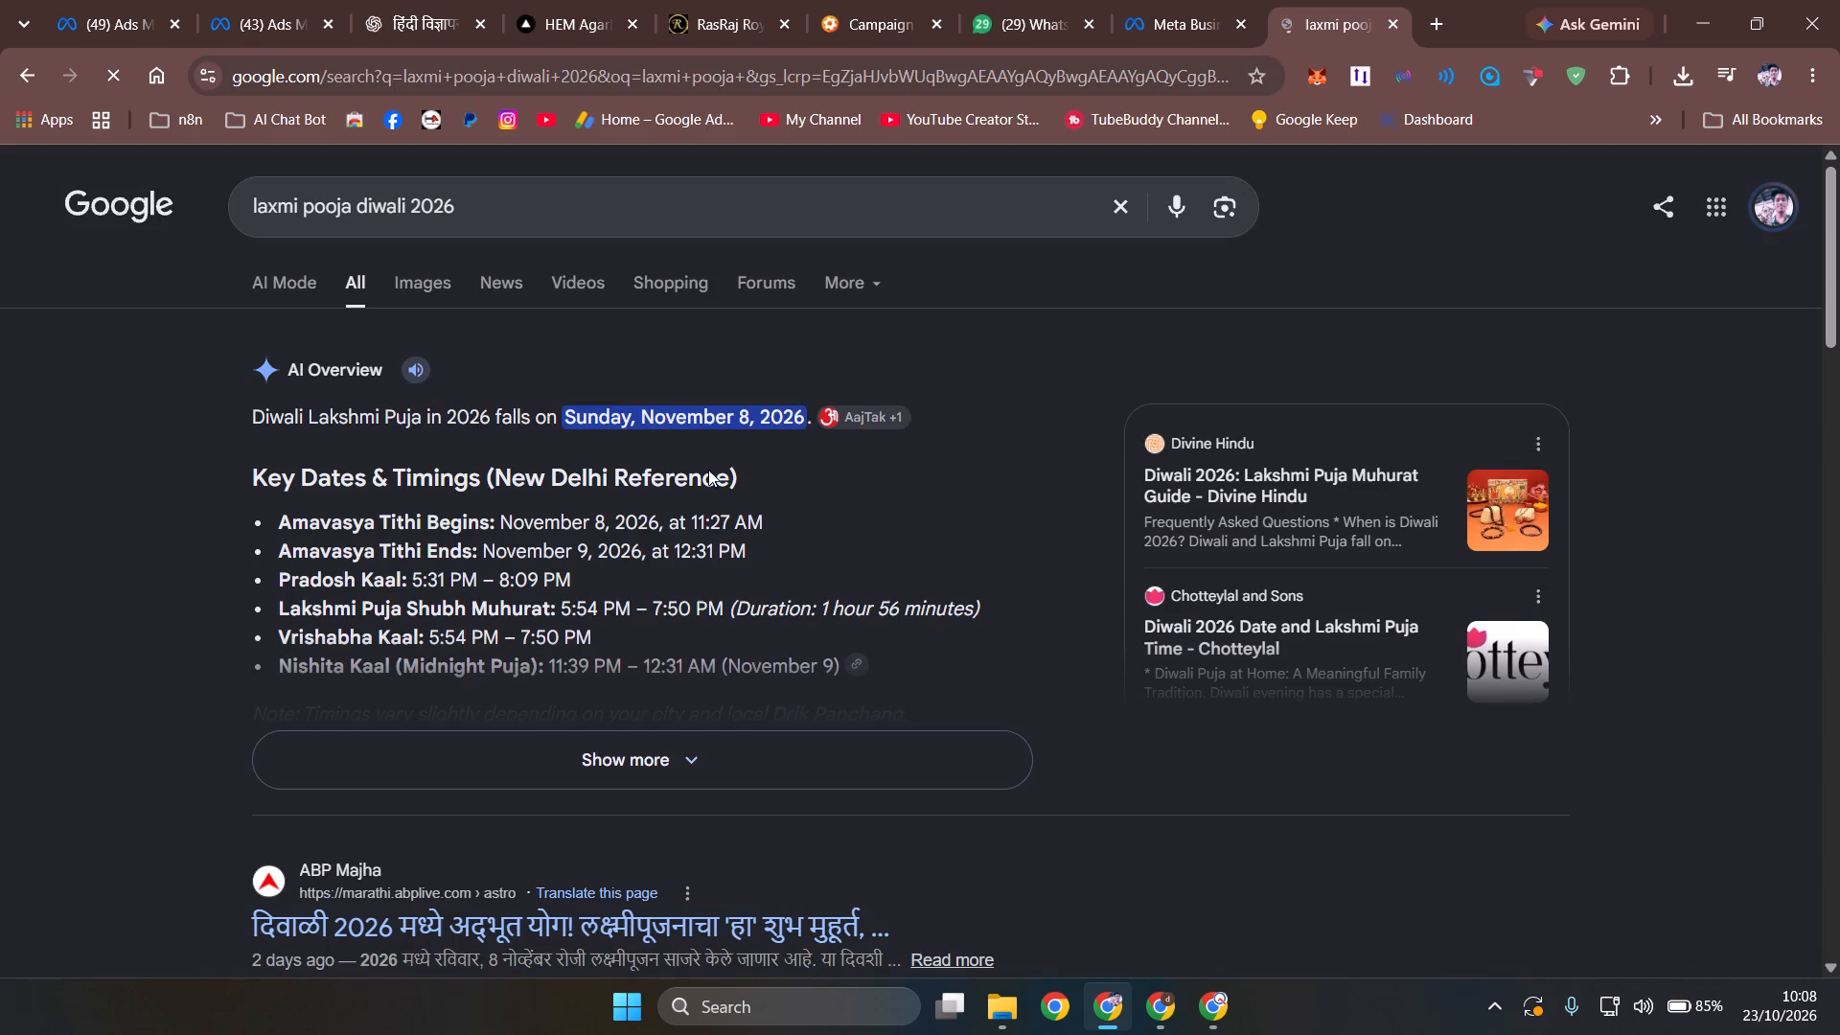
left_click_drag(566, 420, 651, 417)
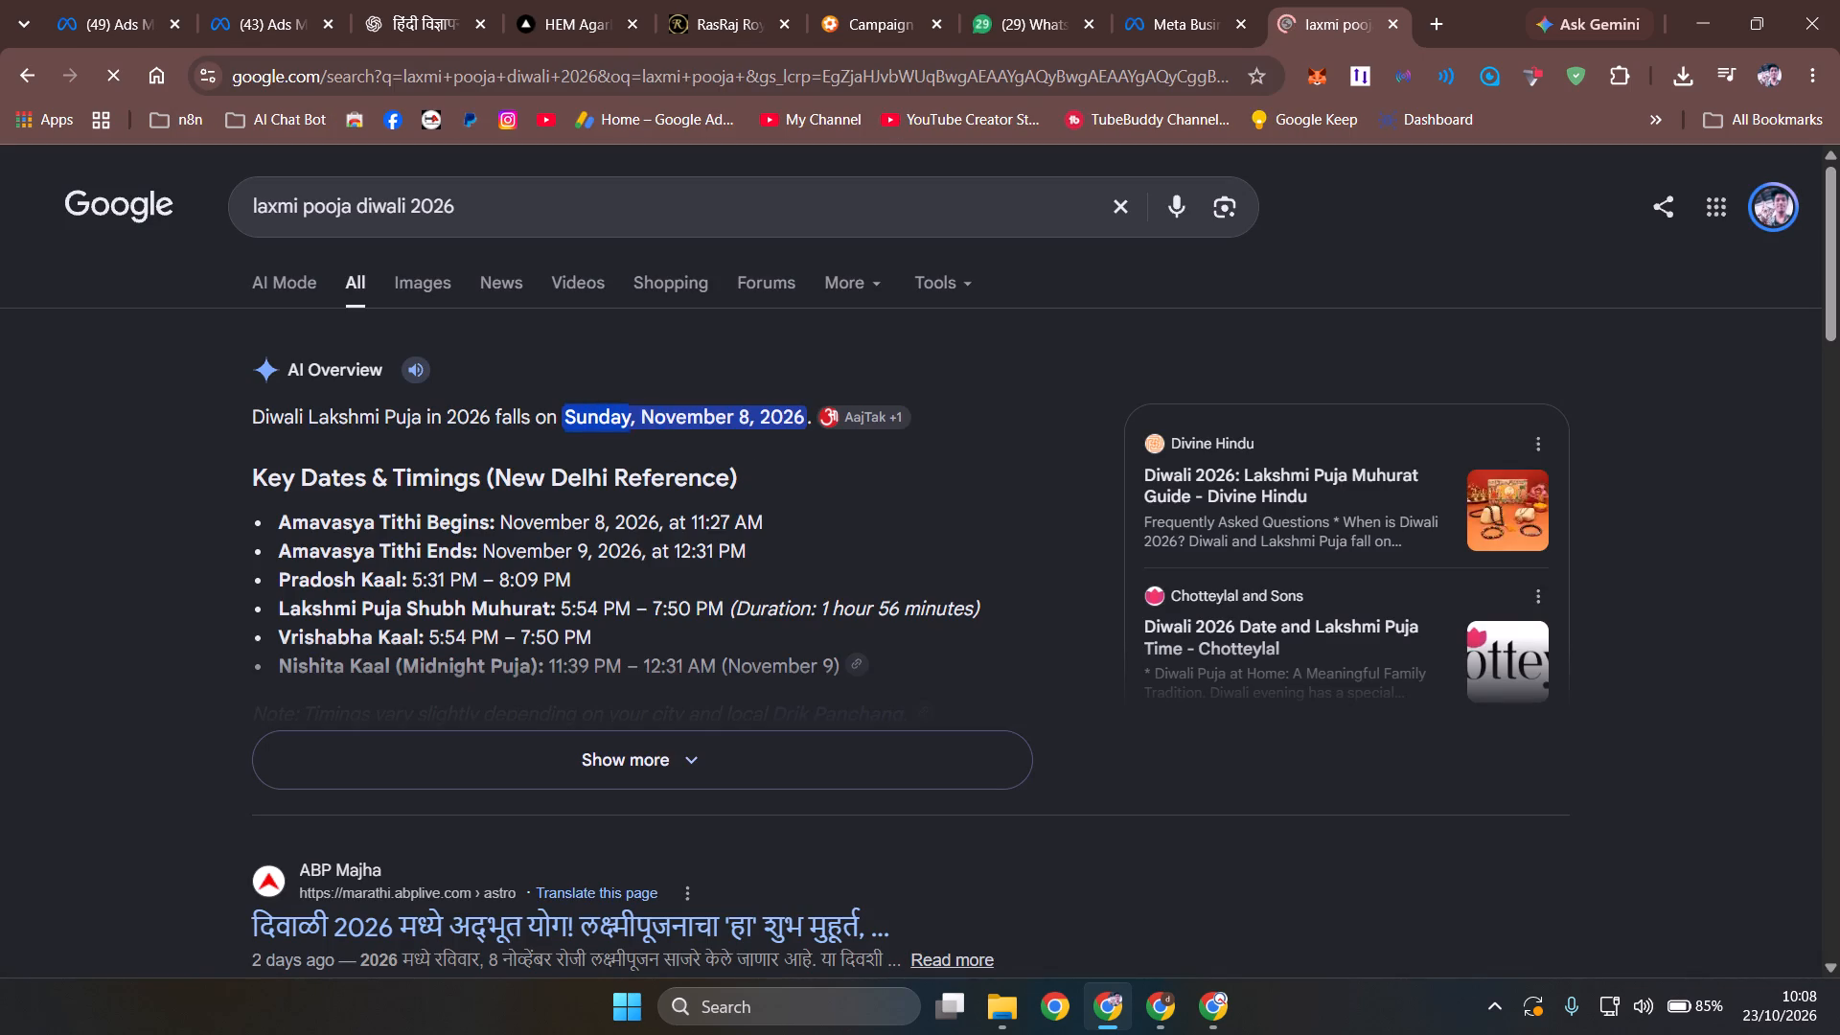
left_click_drag(651, 417, 803, 419)
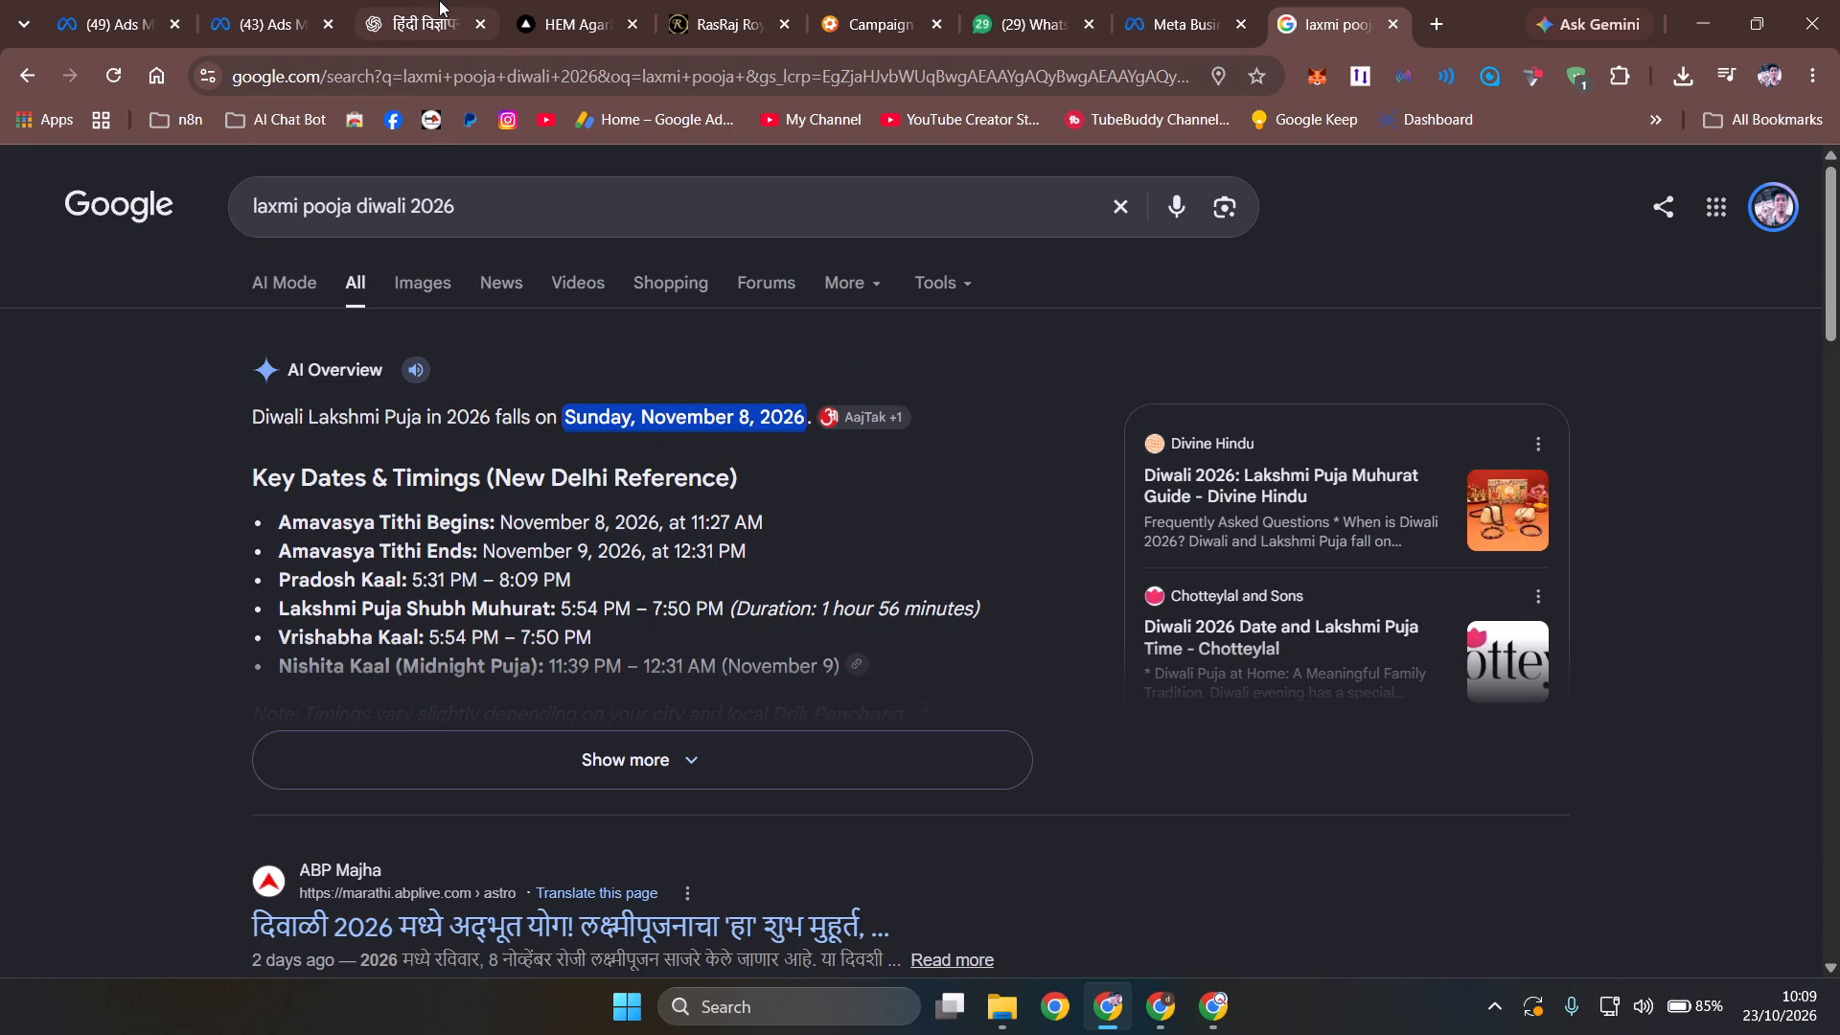
Back in Ads Manager, review the Advantage+ creative enhancements and finish the creative setup without turning any on.
left_click(76, 0)
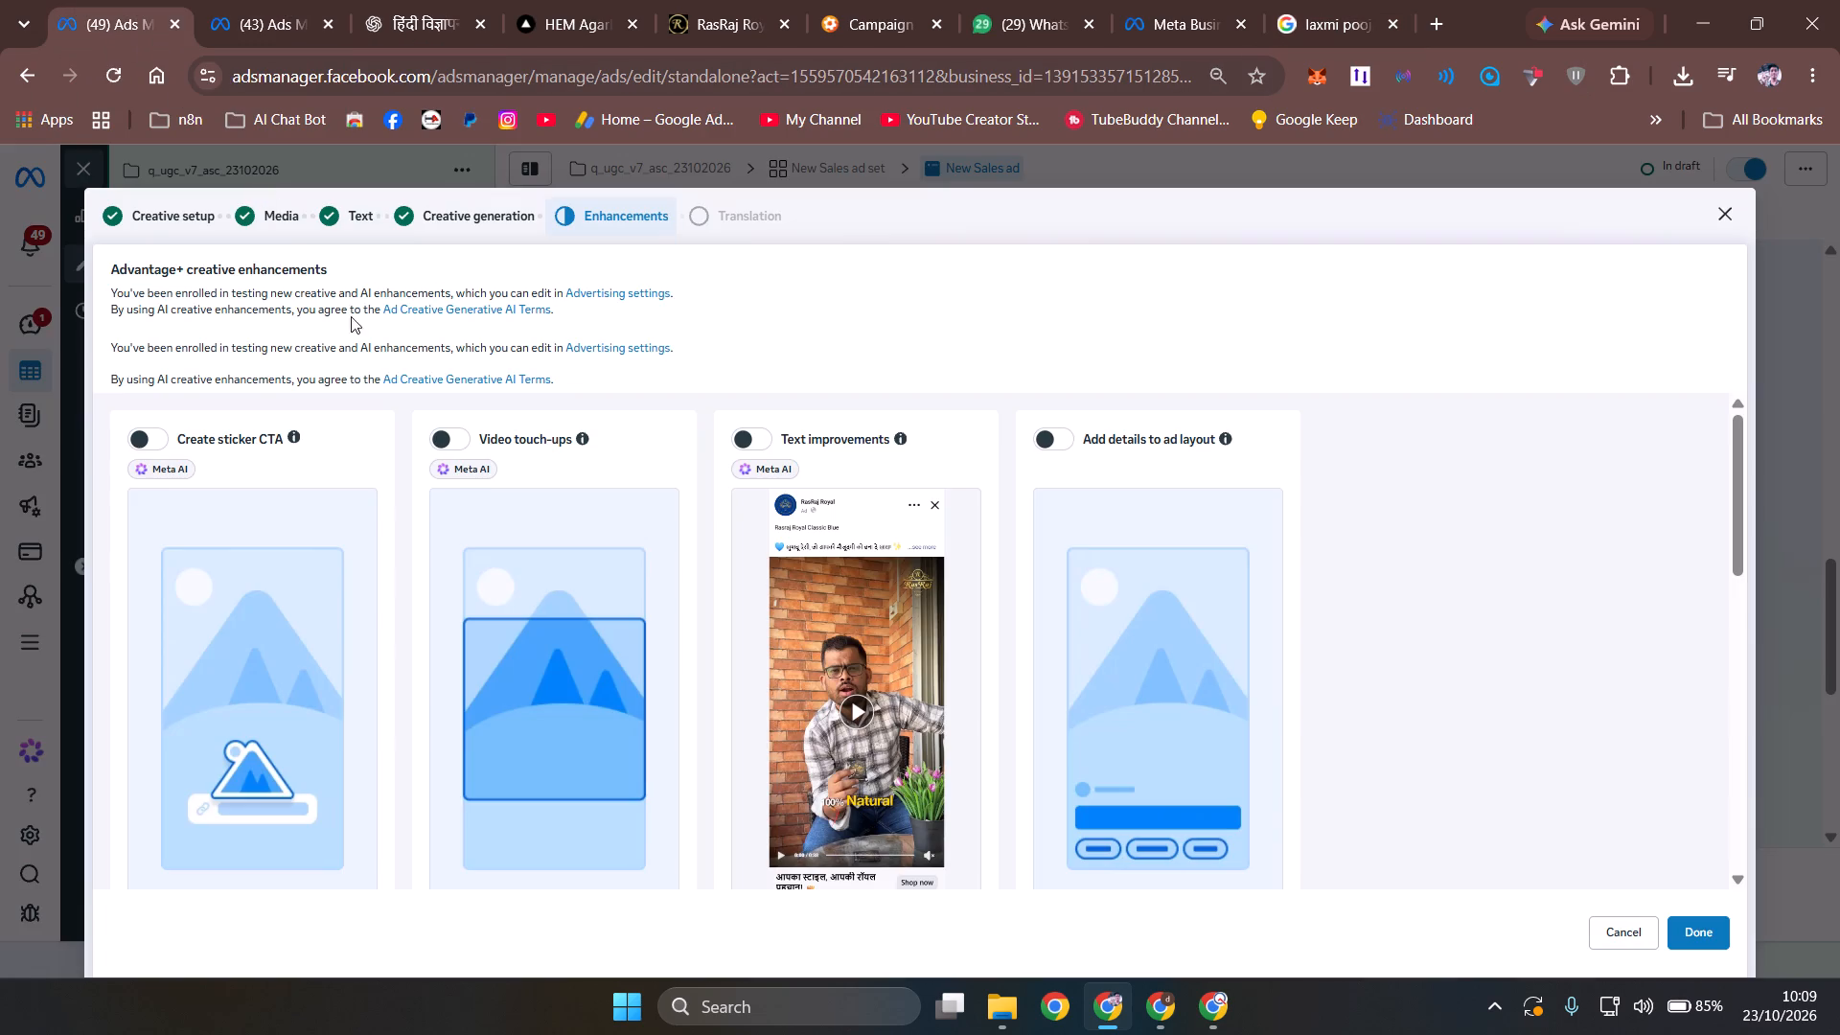
scroll(1217, 628, "down", 4)
scroll(1124, 668, "down", 4)
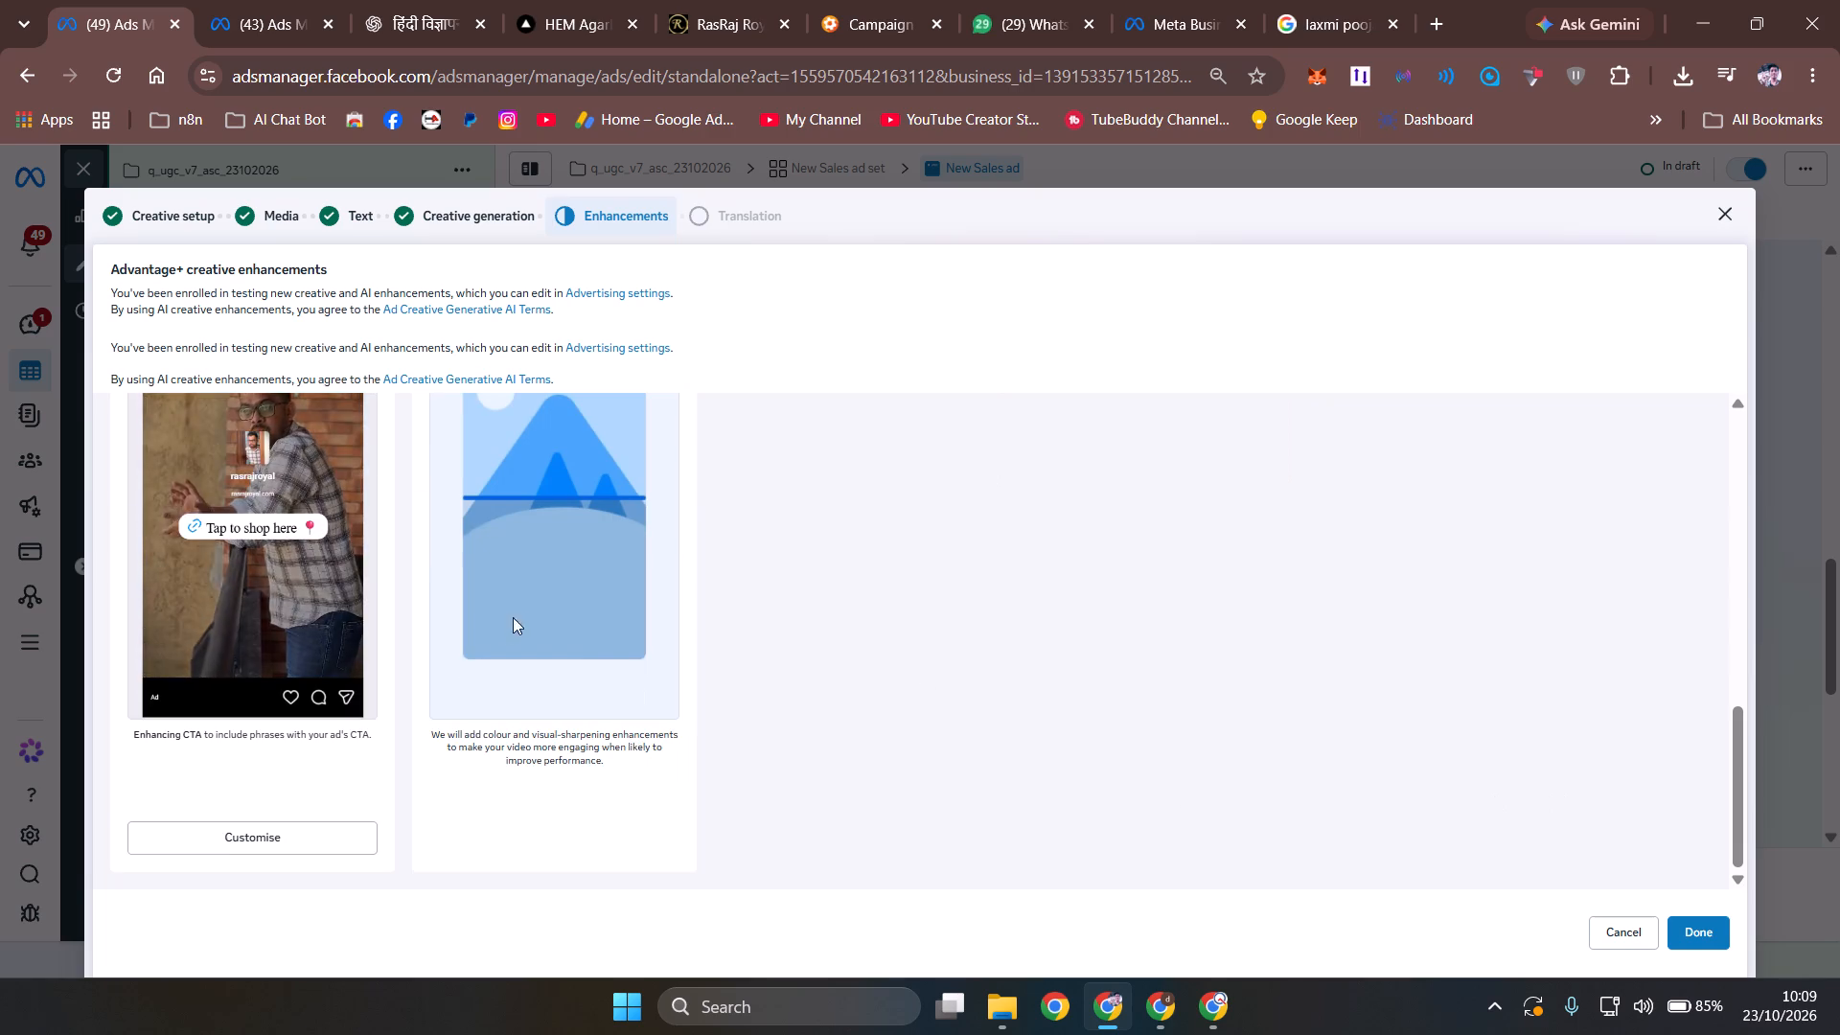
scroll(491, 626, "up", 2)
scroll(1580, 703, "down", 4)
scroll(1576, 684, "up", 5)
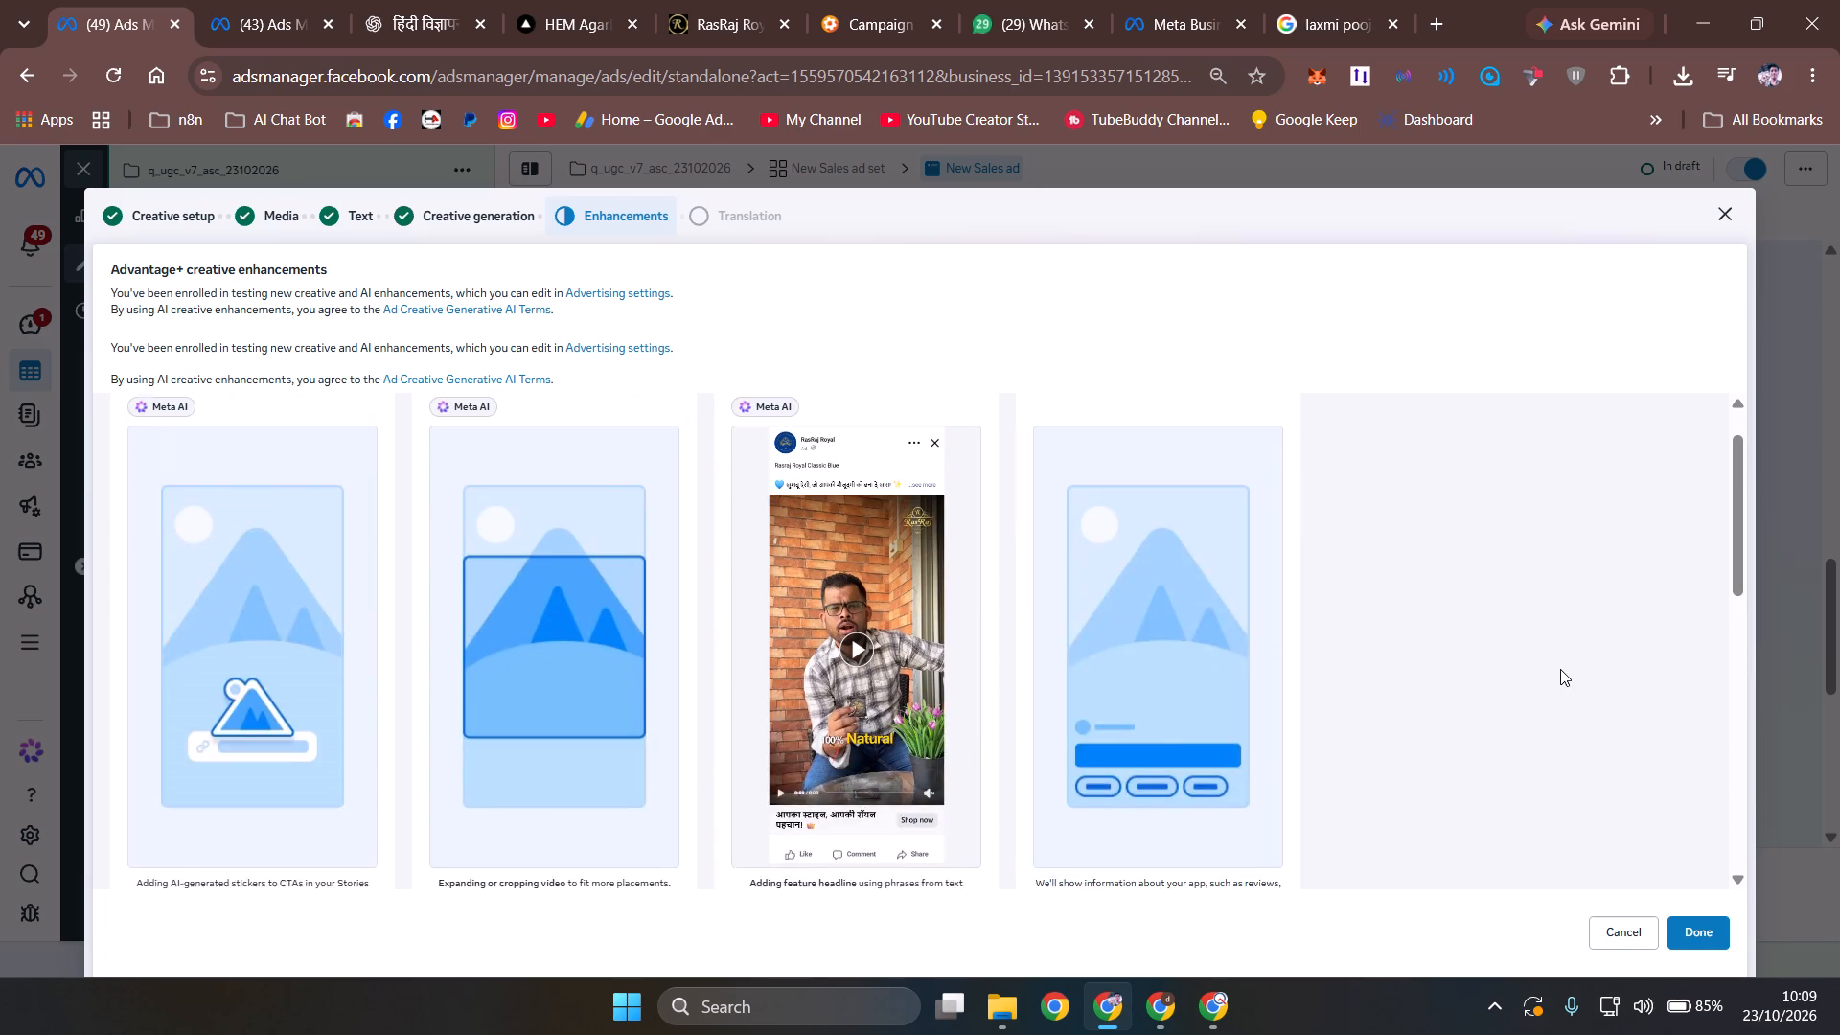
scroll(1560, 669, "up", 6)
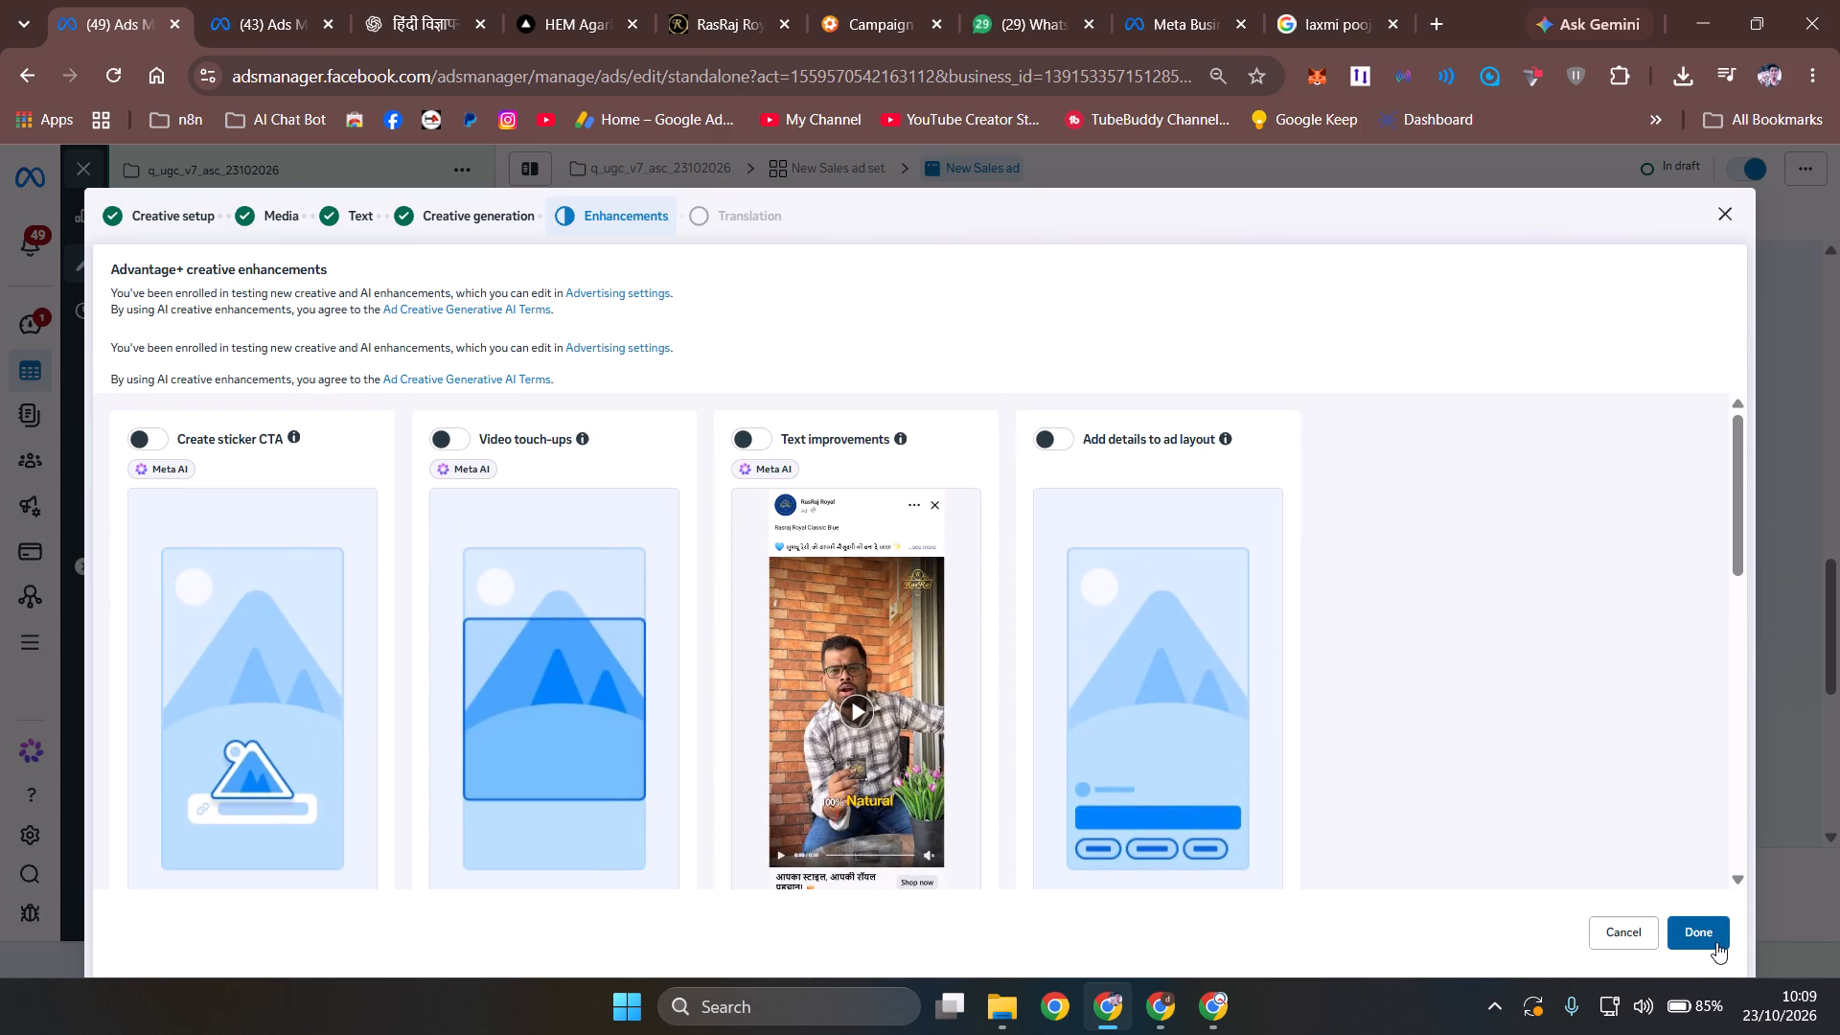
left_click(1717, 940)
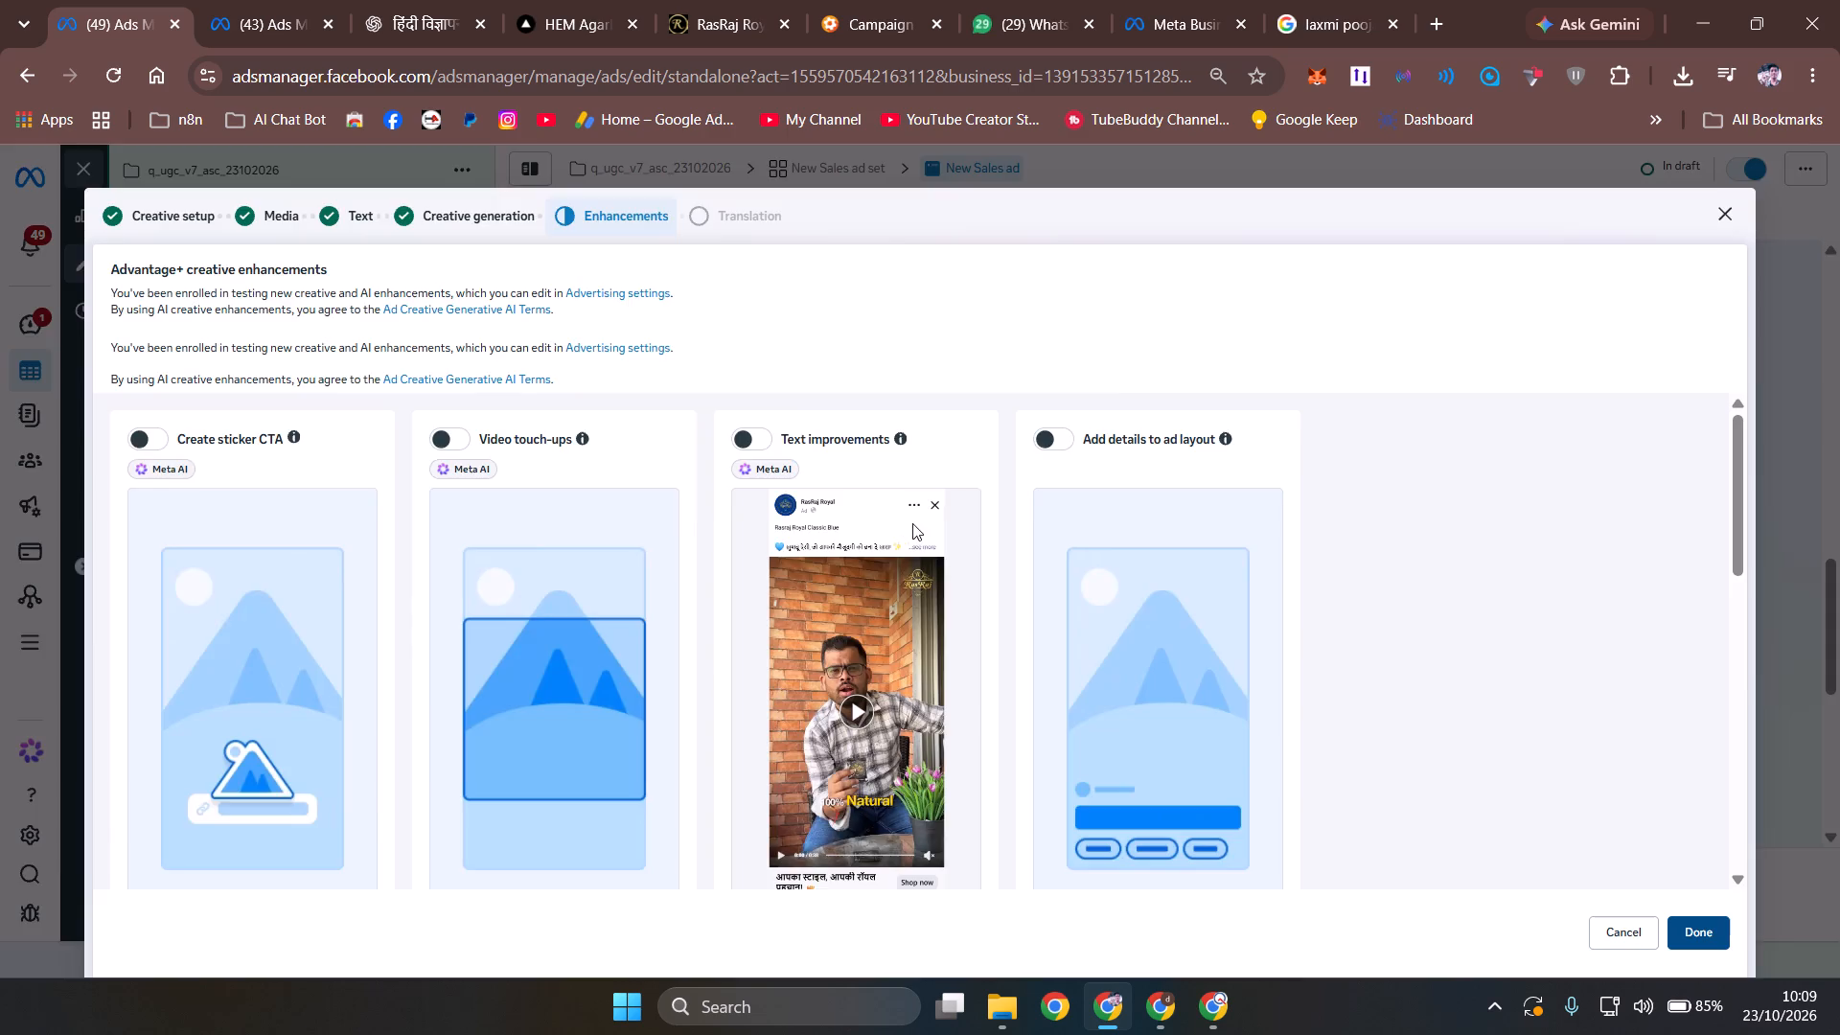
Copy the campaign name q_ugc_v7_asc_23102026 and switch to the Campaign URL Builder page.
scroll(755, 586, "up", 2)
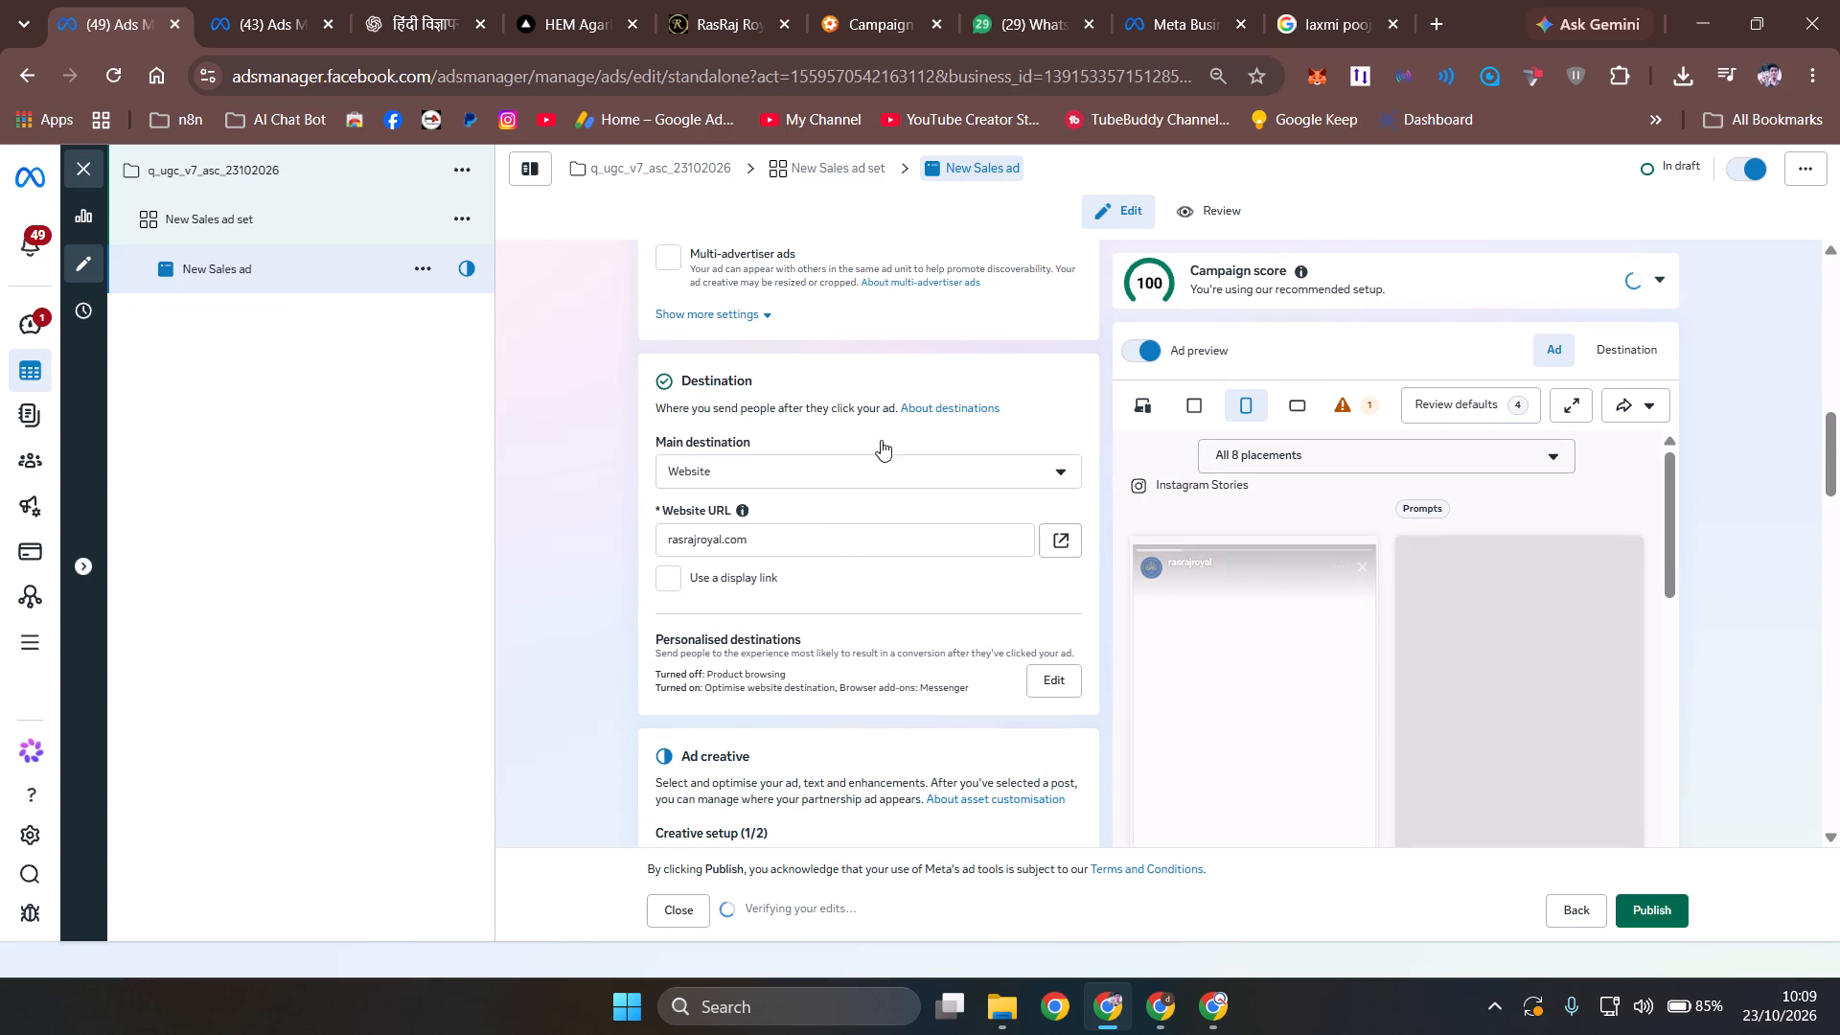
double_click(213, 172)
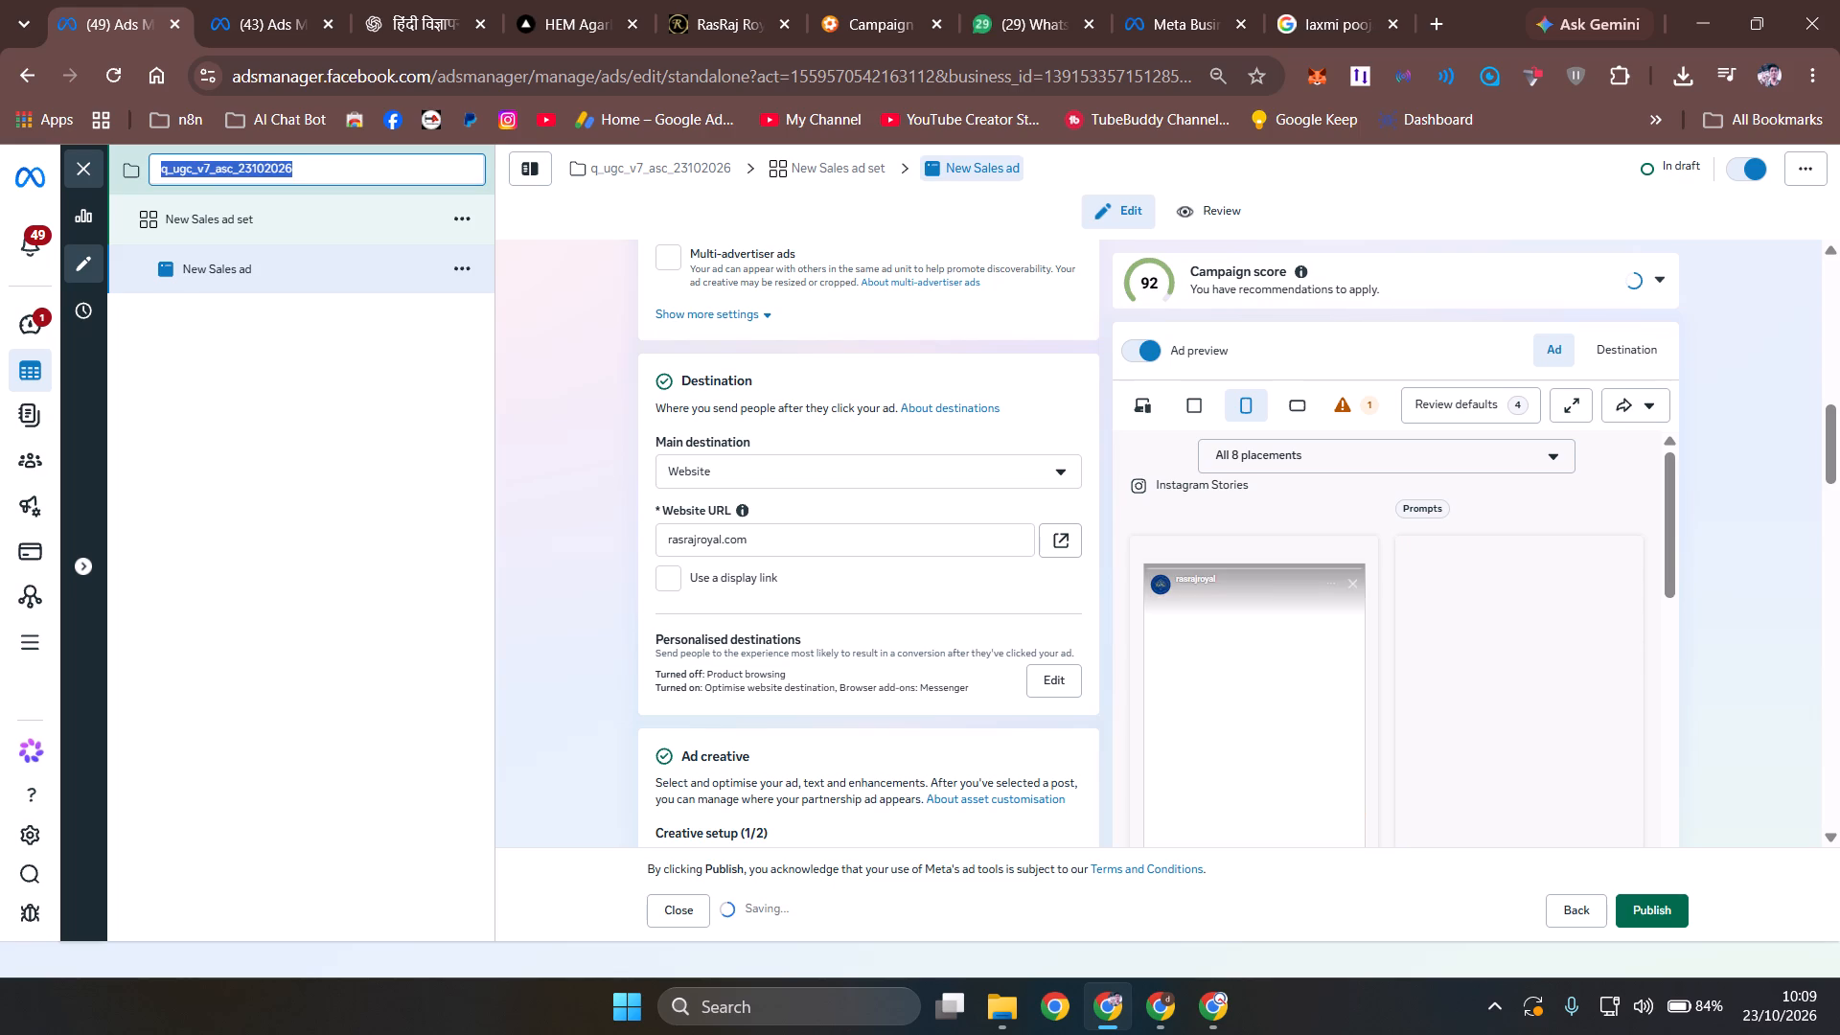
key("ctrl+c")
left_click(711, 0)
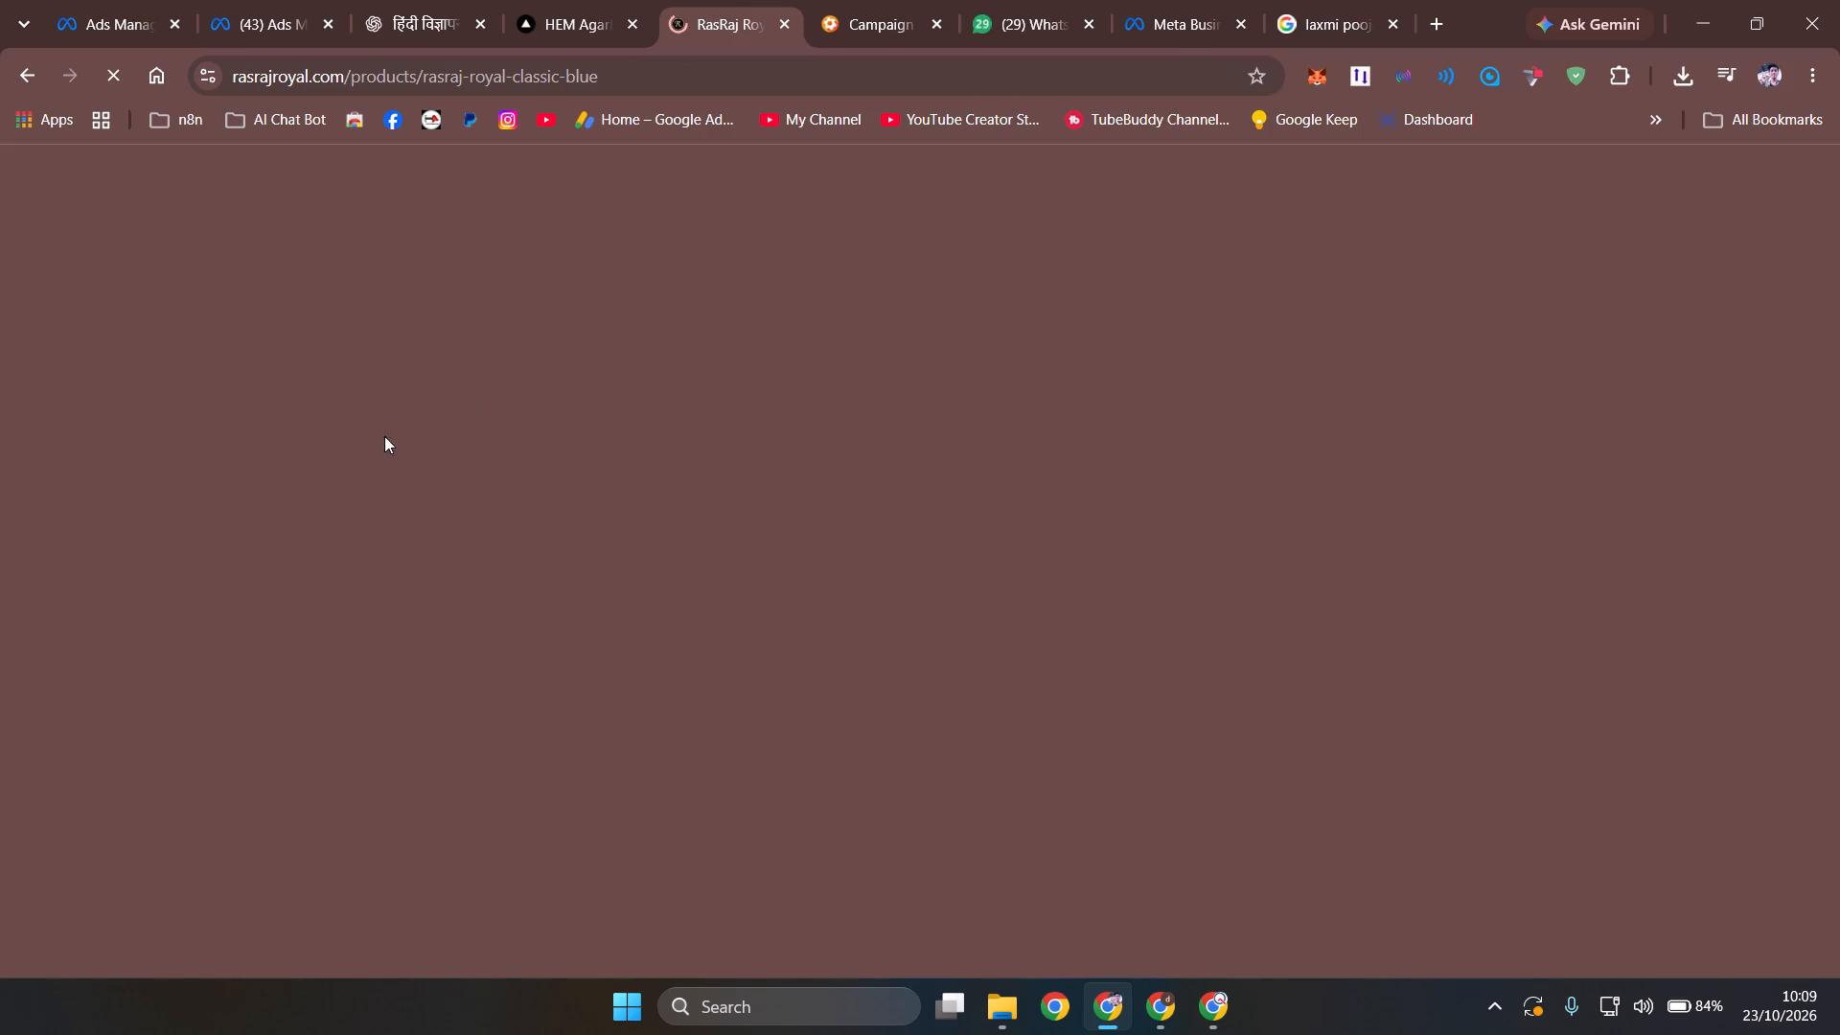
left_click(861, 0)
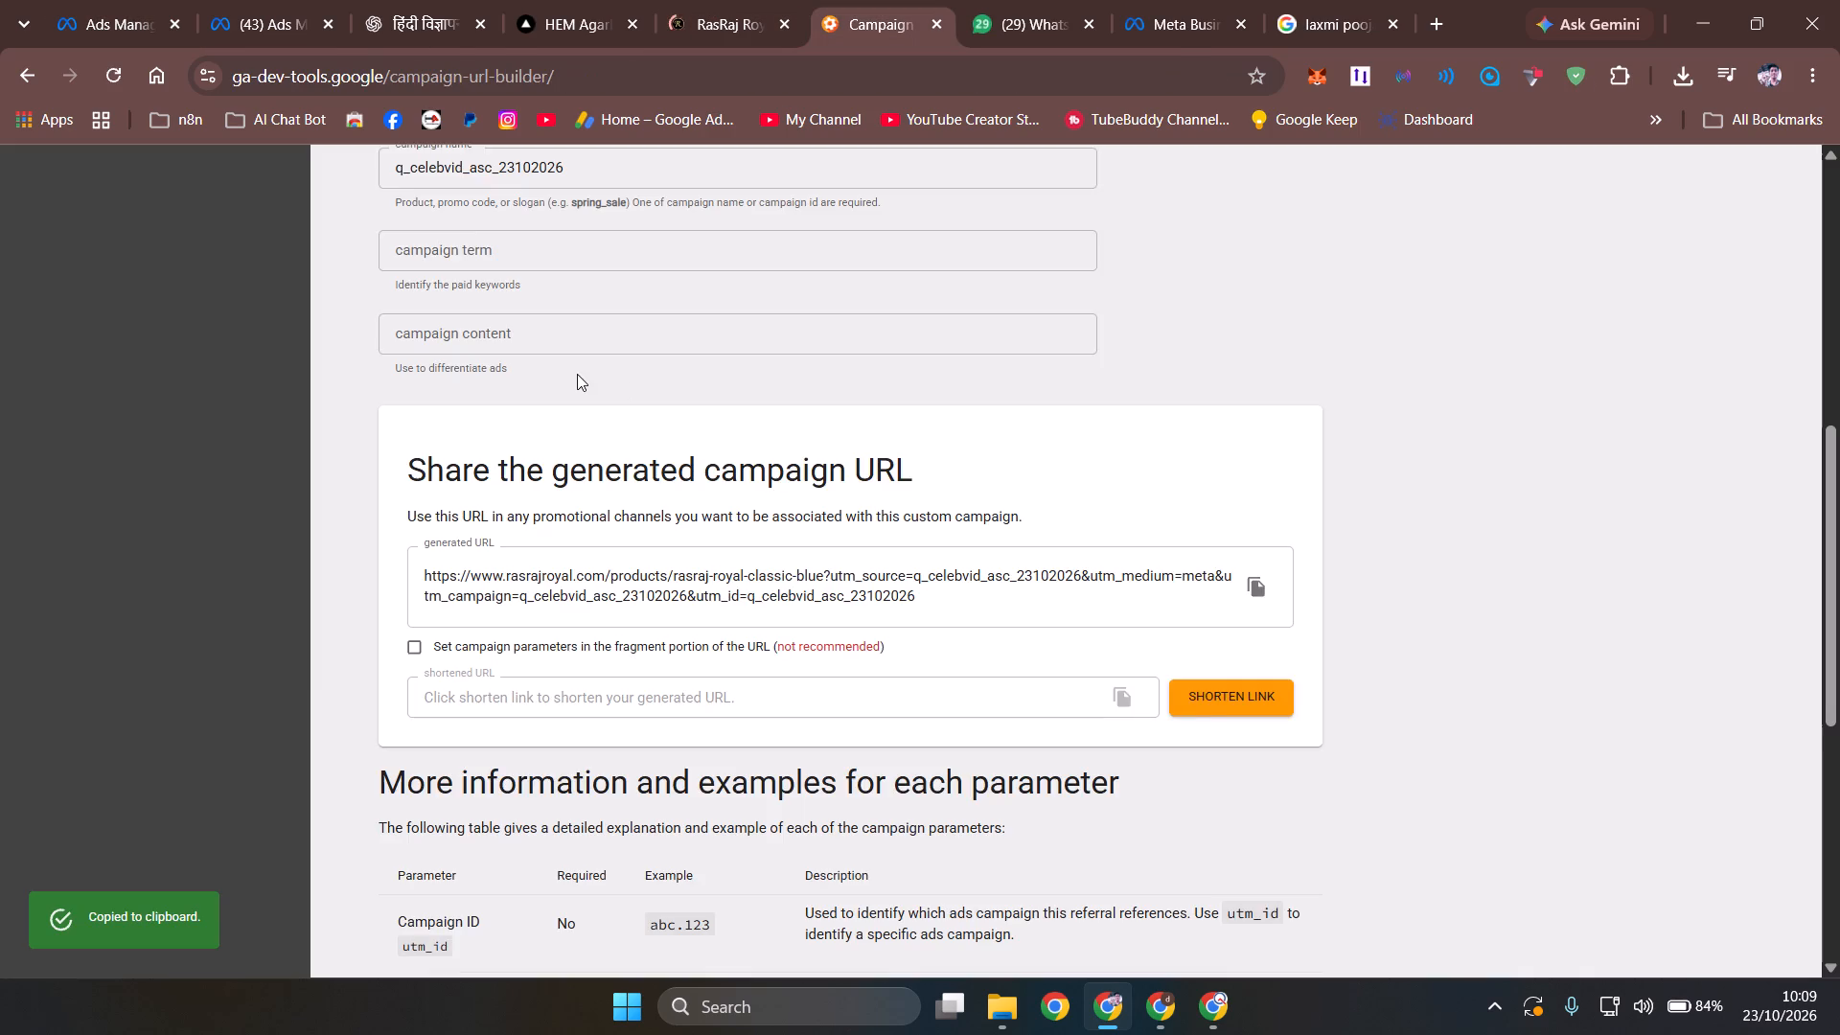
Set the URL builder's campaign ID, source and name to q_ugc_v7_asc_23102026, and copy the generated campaign URL.
scroll(577, 374, "up", 4)
left_click(537, 391)
key("ctrl+a")
key("ctrl+shift+v")
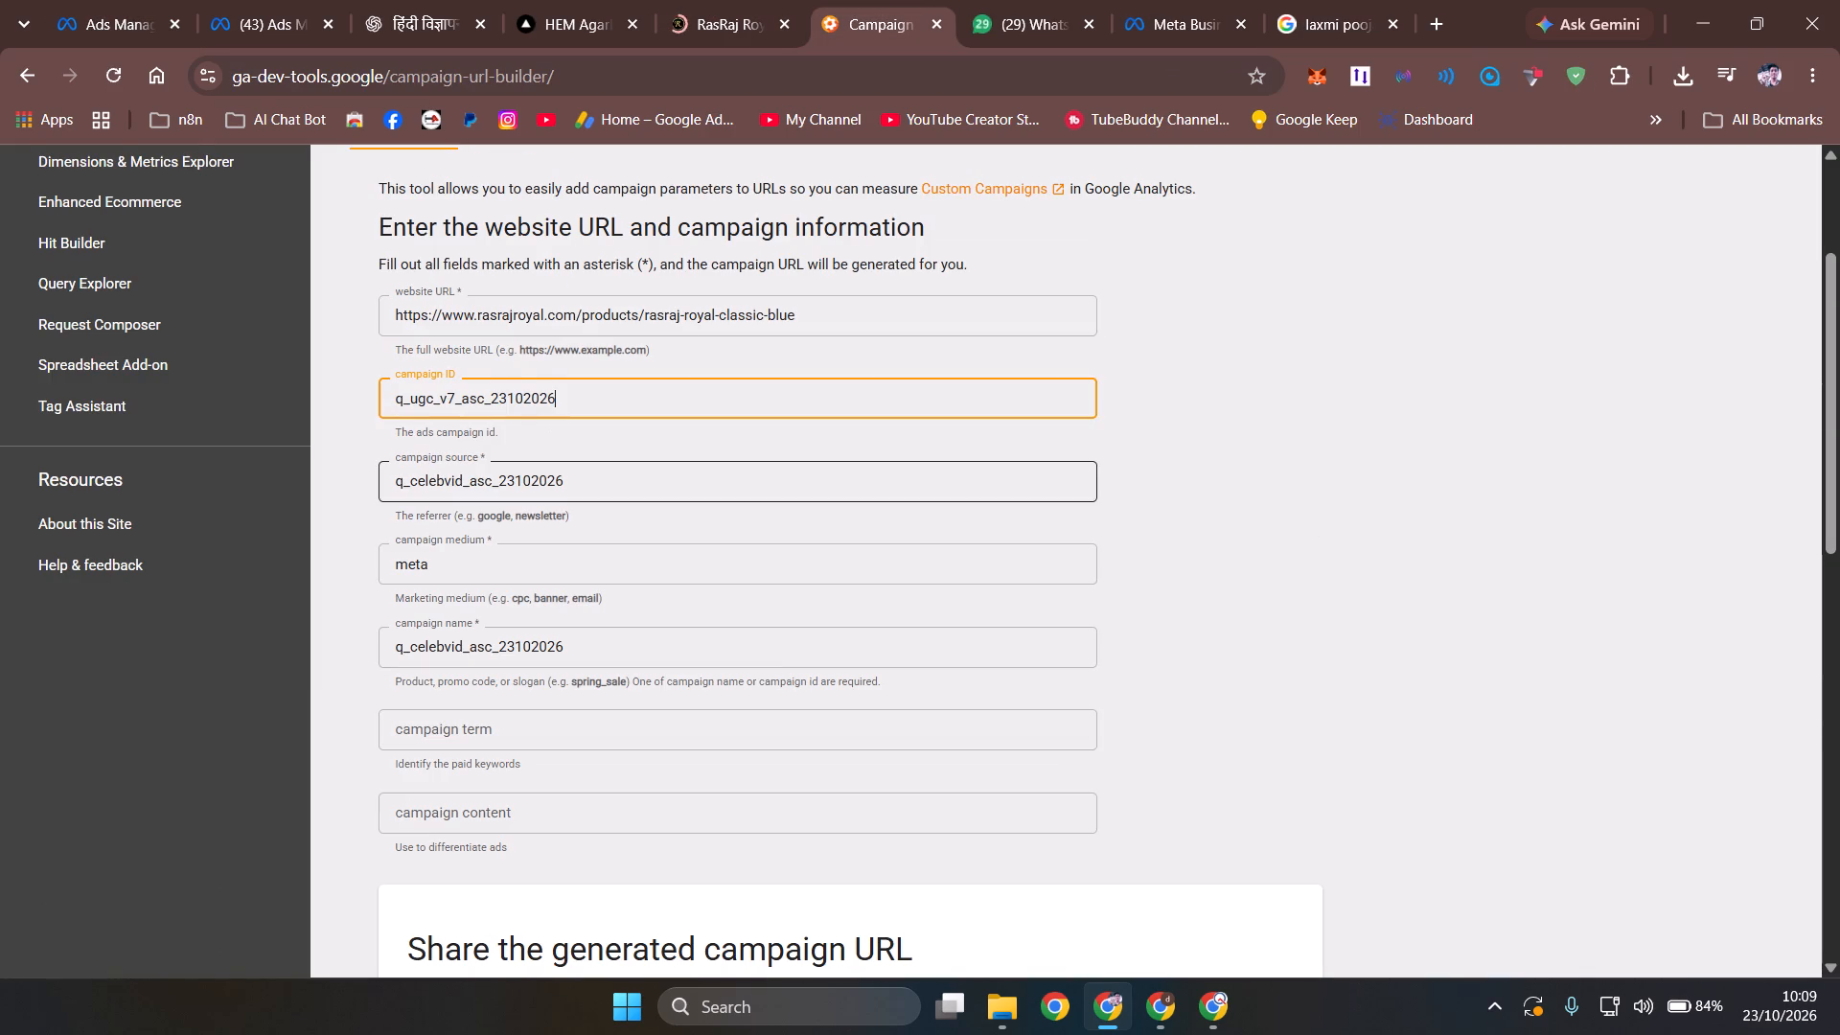
left_click(563, 492)
key("ctrl+a")
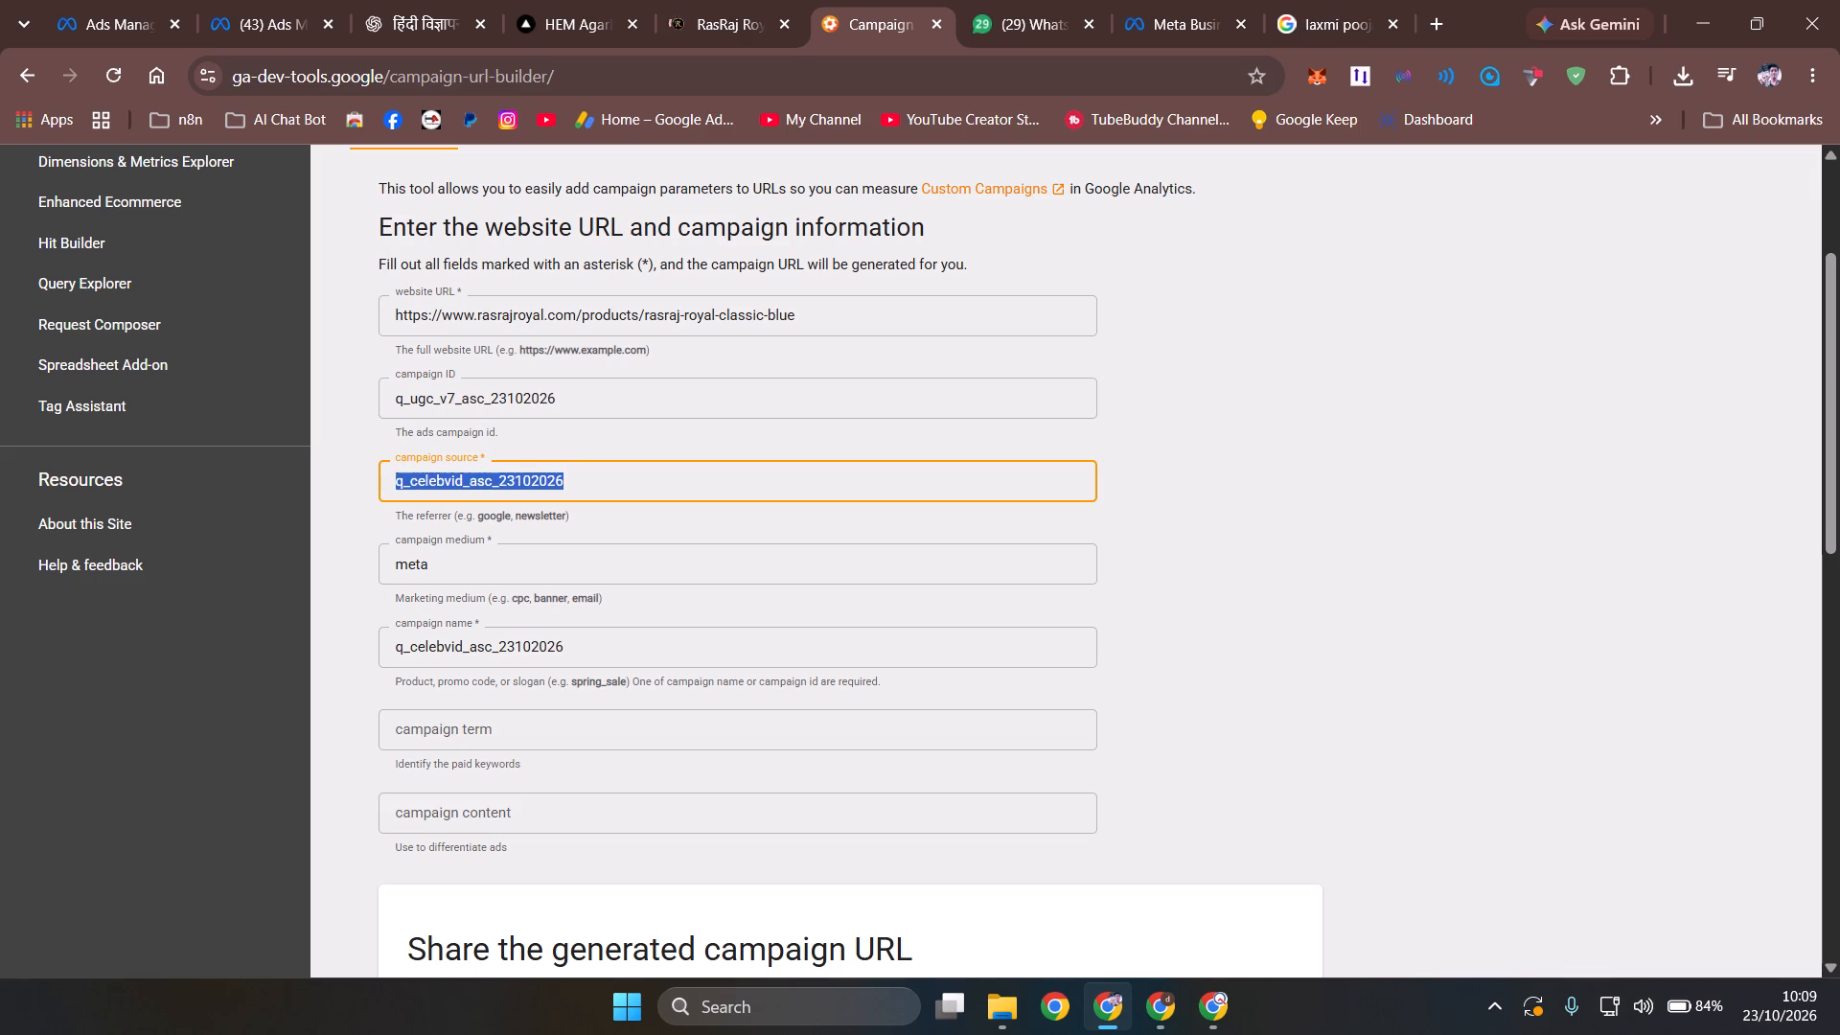
key("ctrl+shift+v")
left_click(593, 655)
key("ctrl+a")
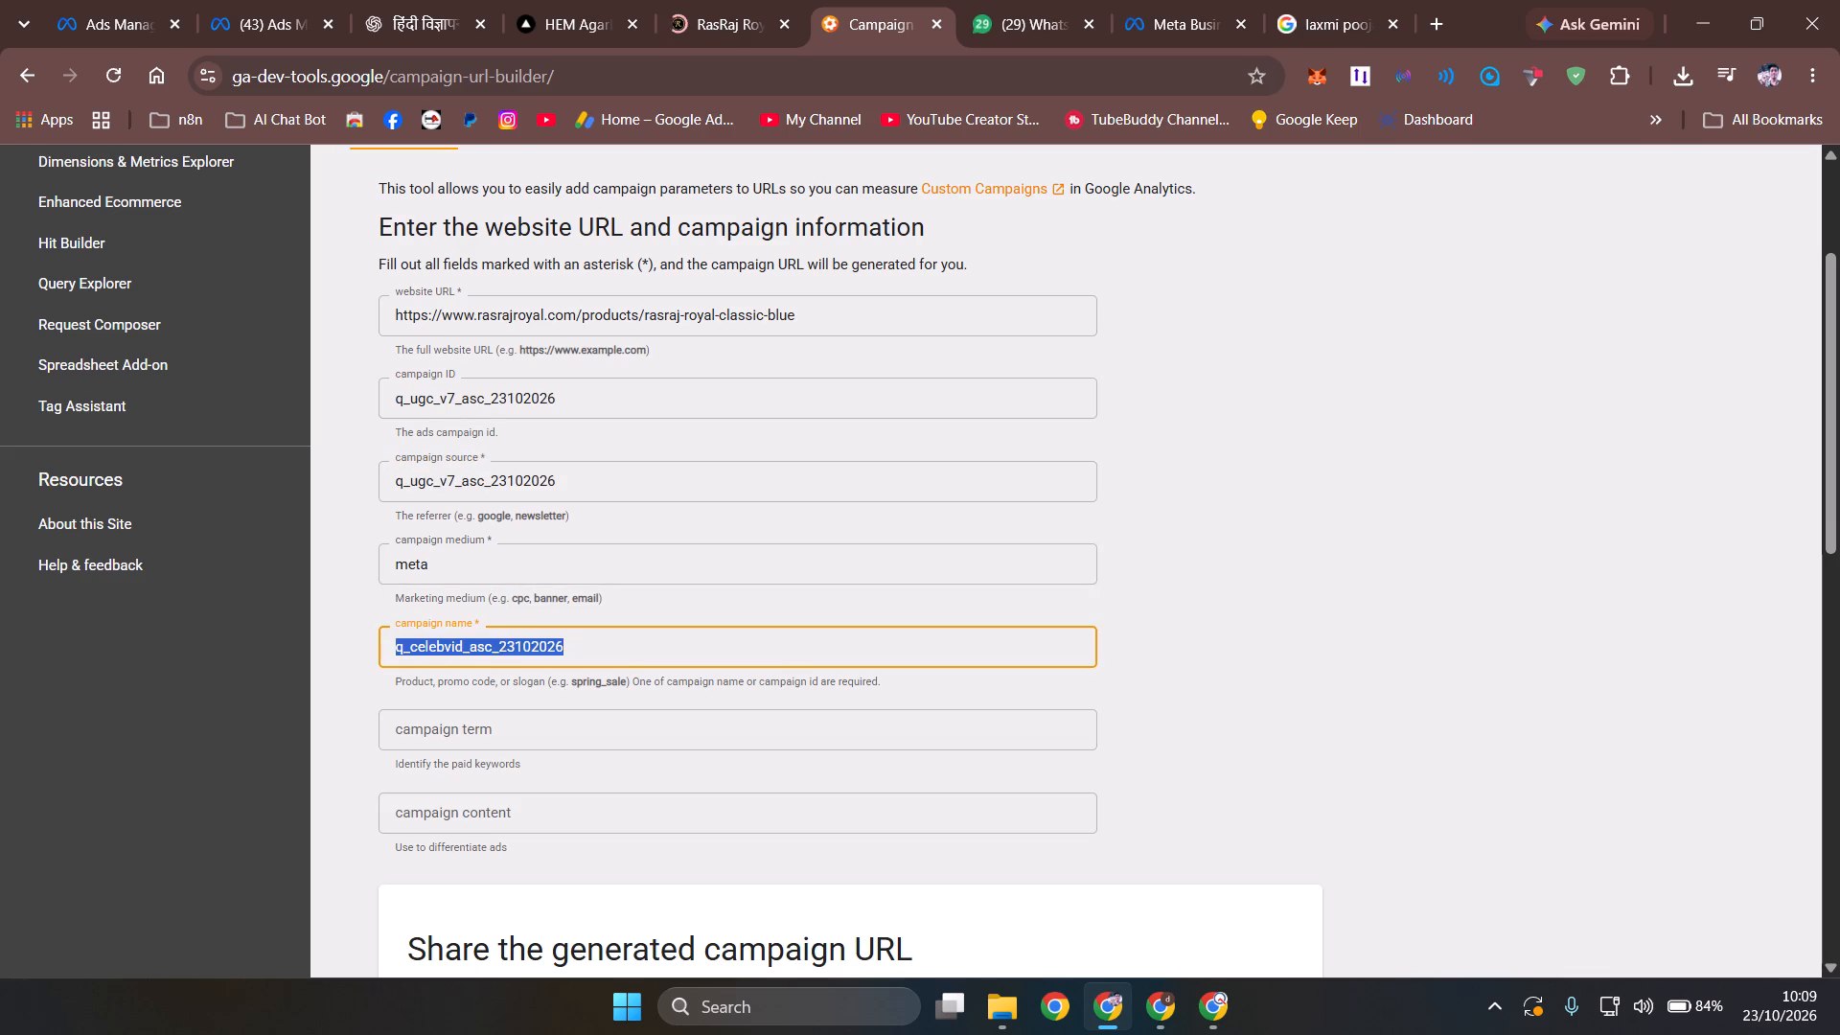
key("ctrl+shift+v")
scroll(677, 572, "down", 4)
left_click(1261, 583)
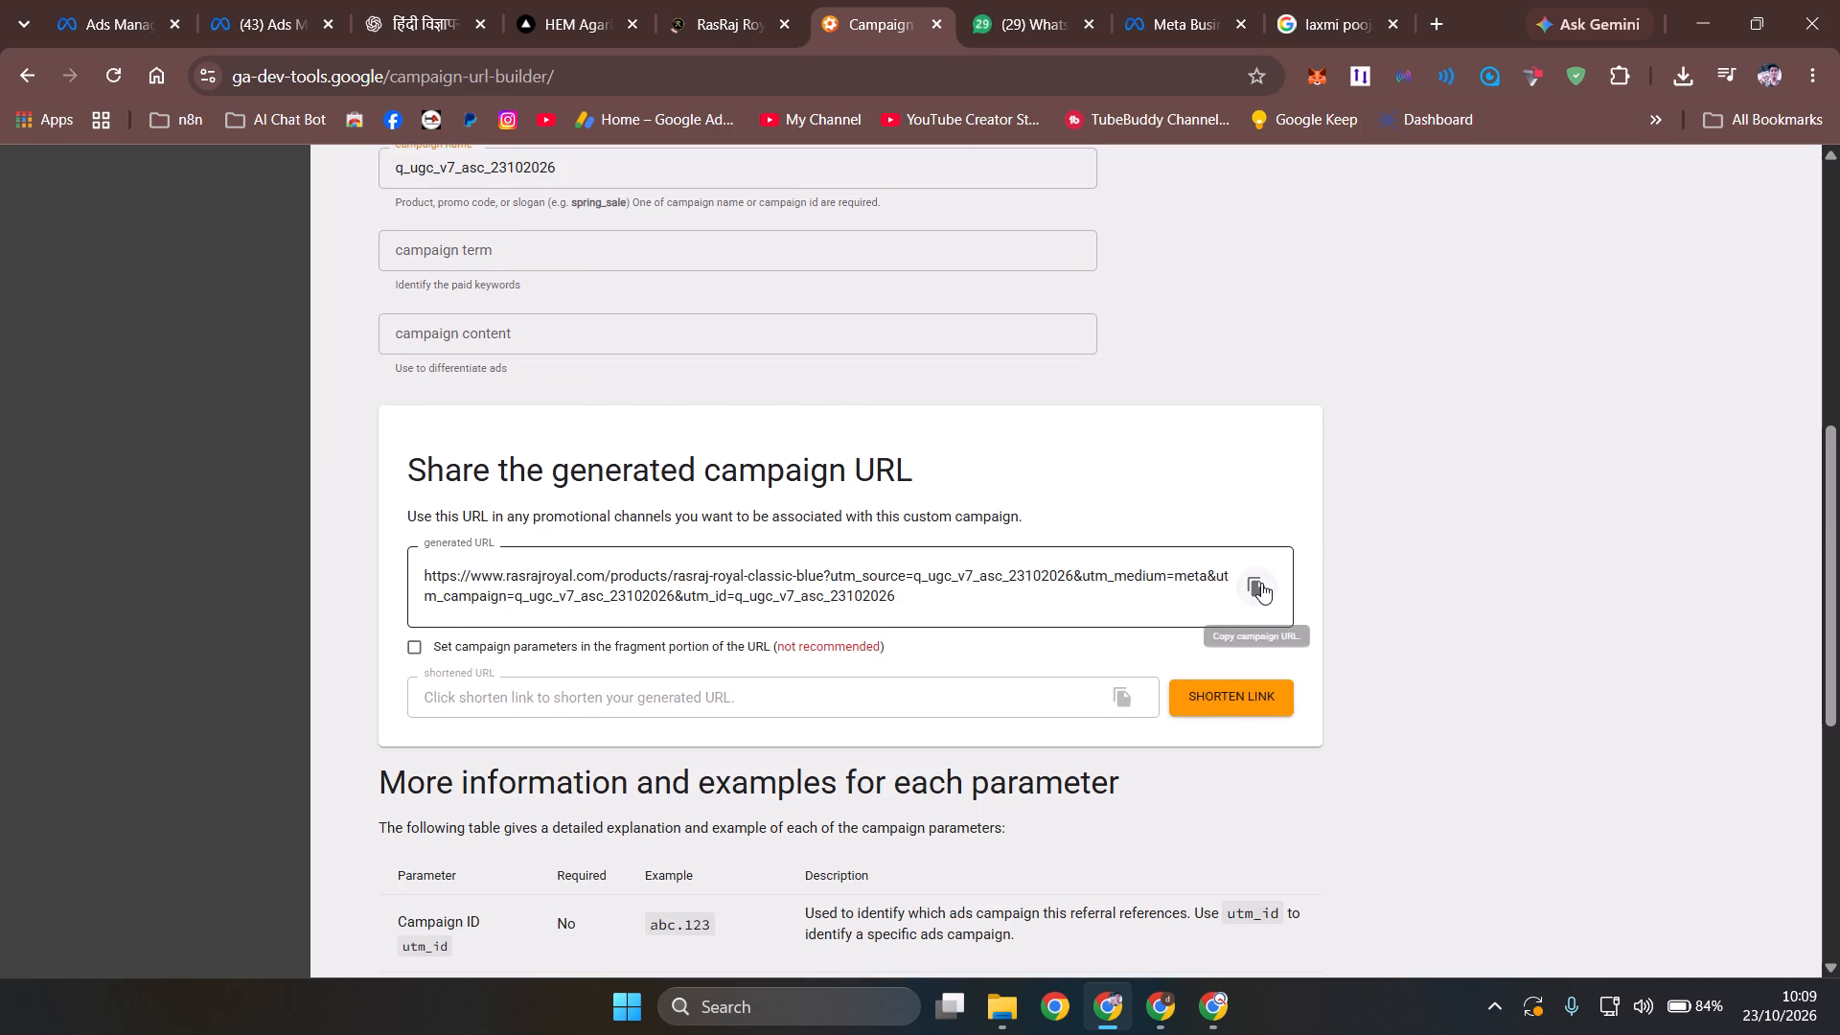
Replace the New Sales ad's website URL with the copied UTM-tagged link to the rasraj-royal-classic-blue product page.
left_click(242, 0)
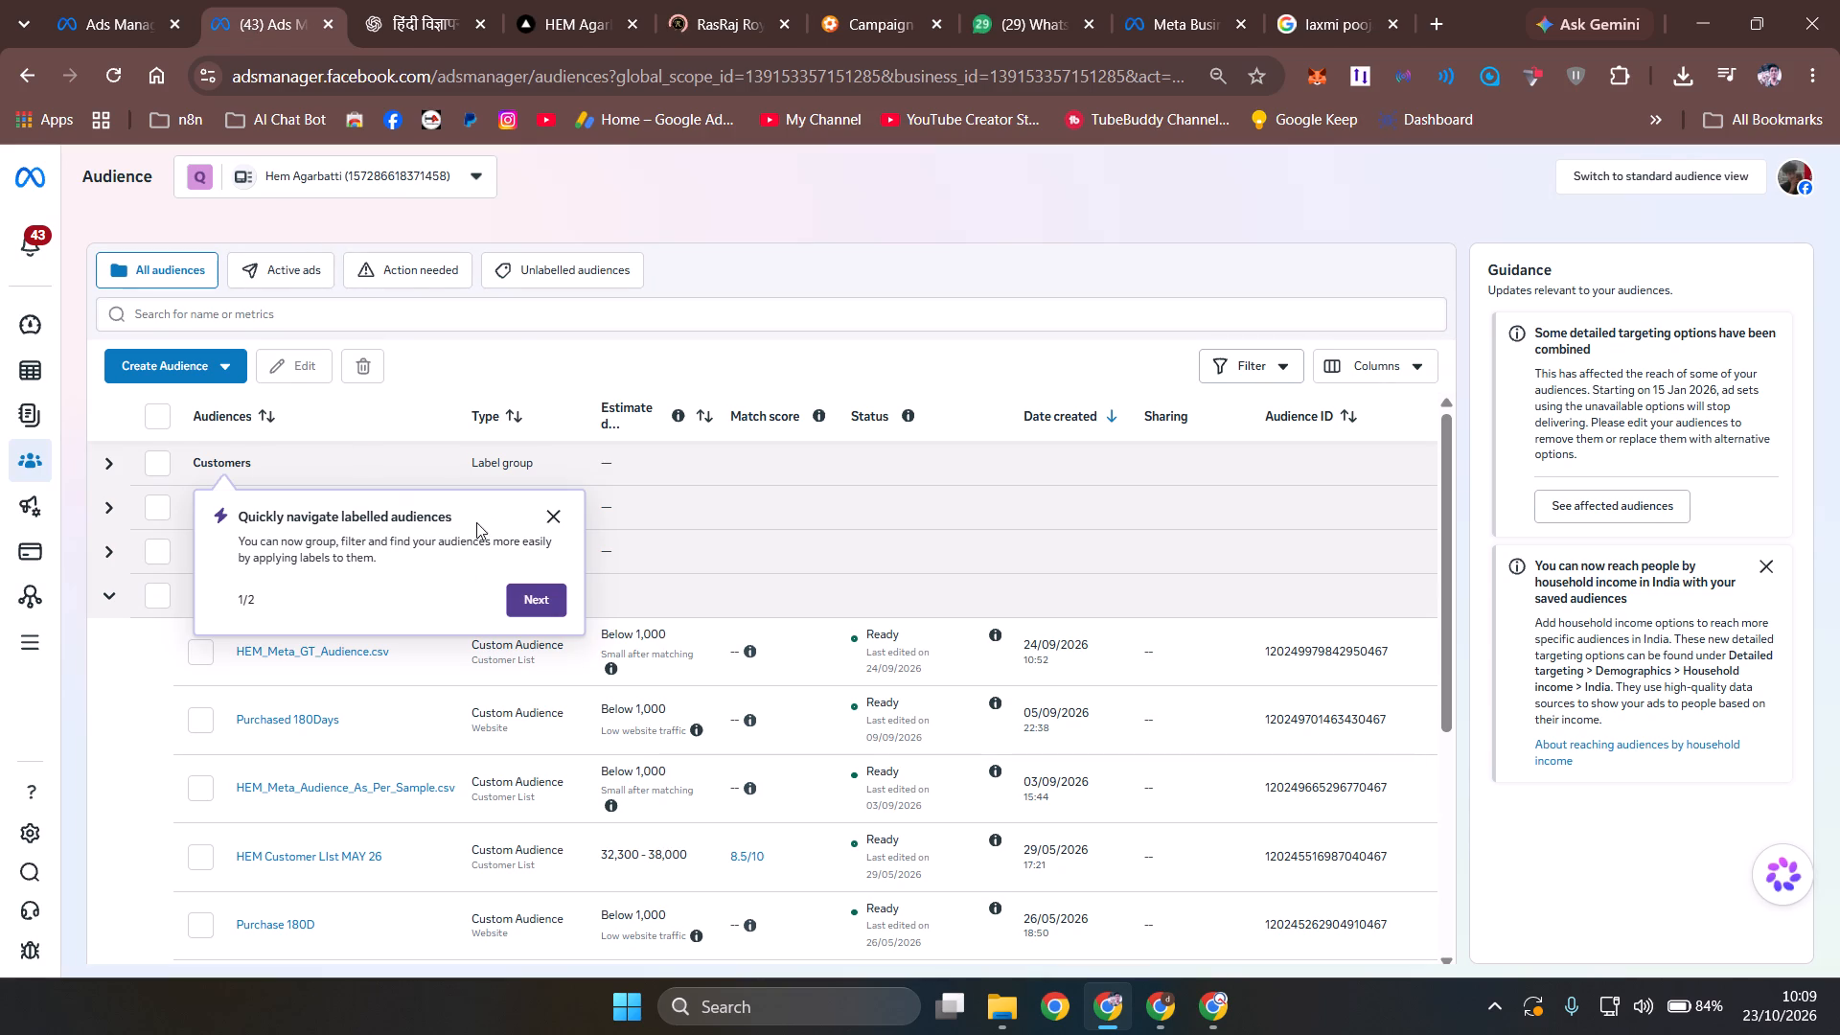
left_click(553, 510)
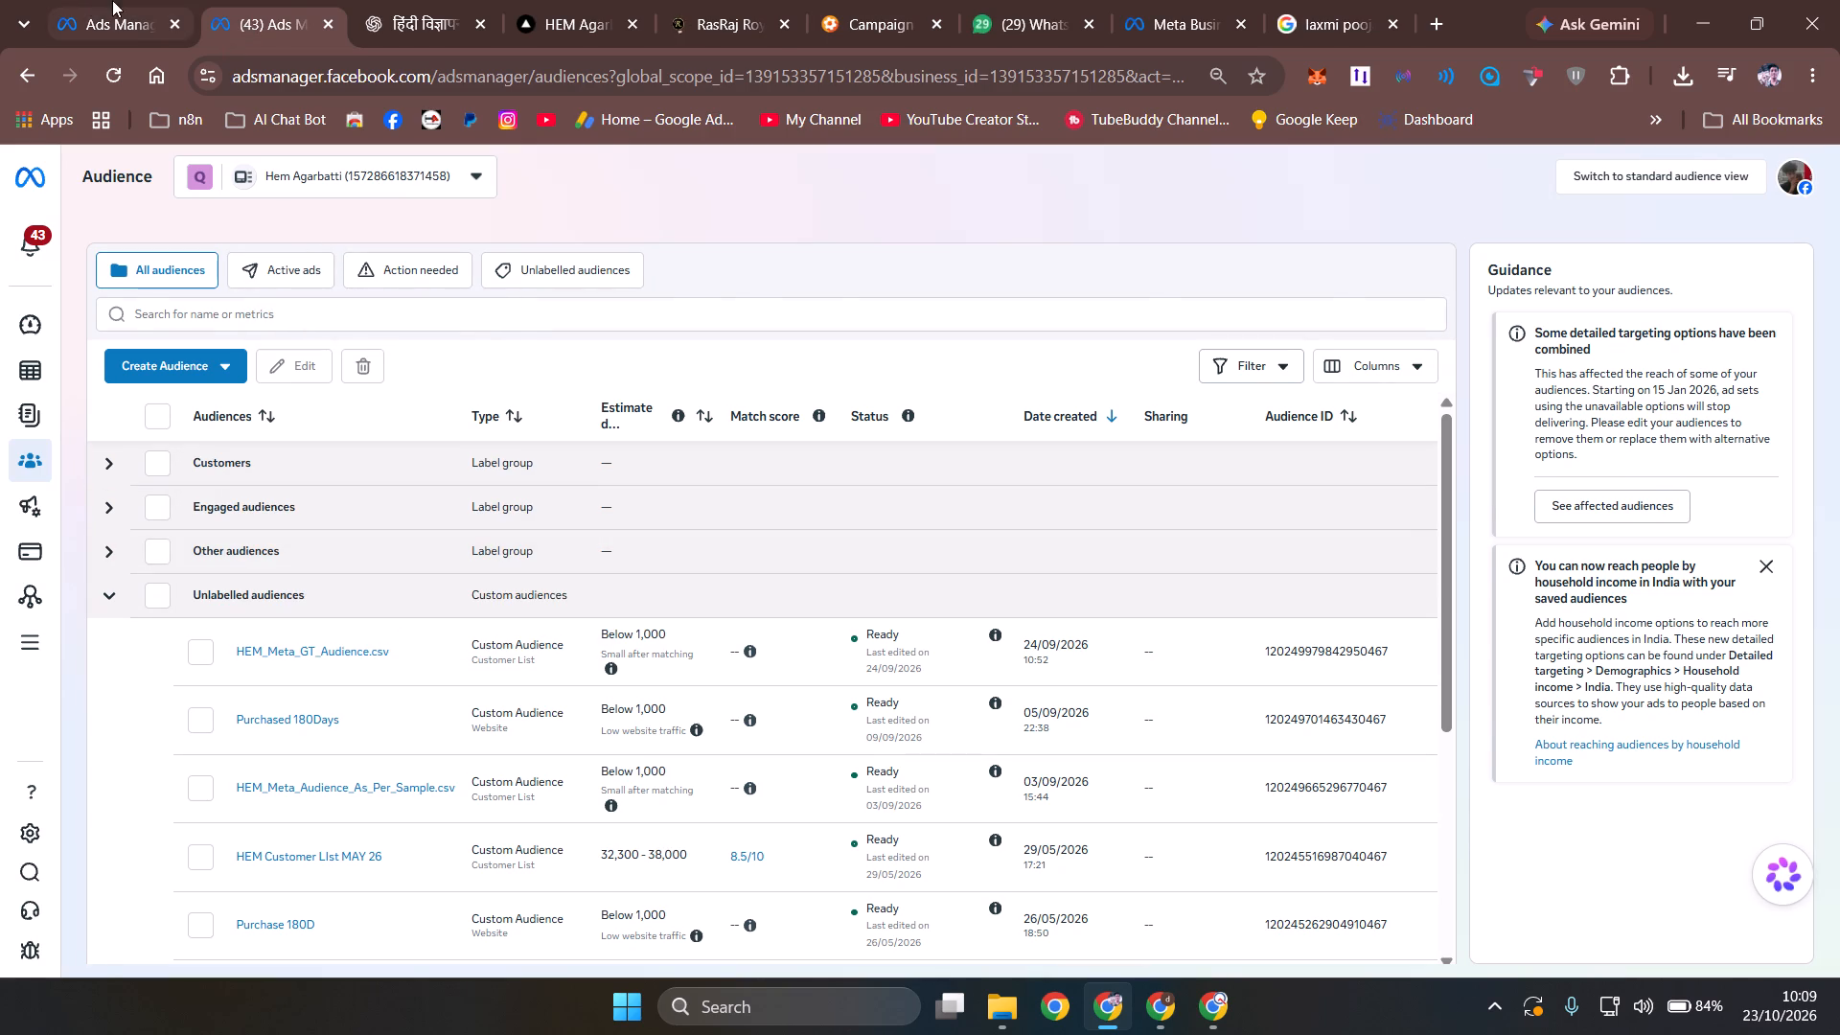
left_click(88, 0)
scroll(826, 593, "down", 4)
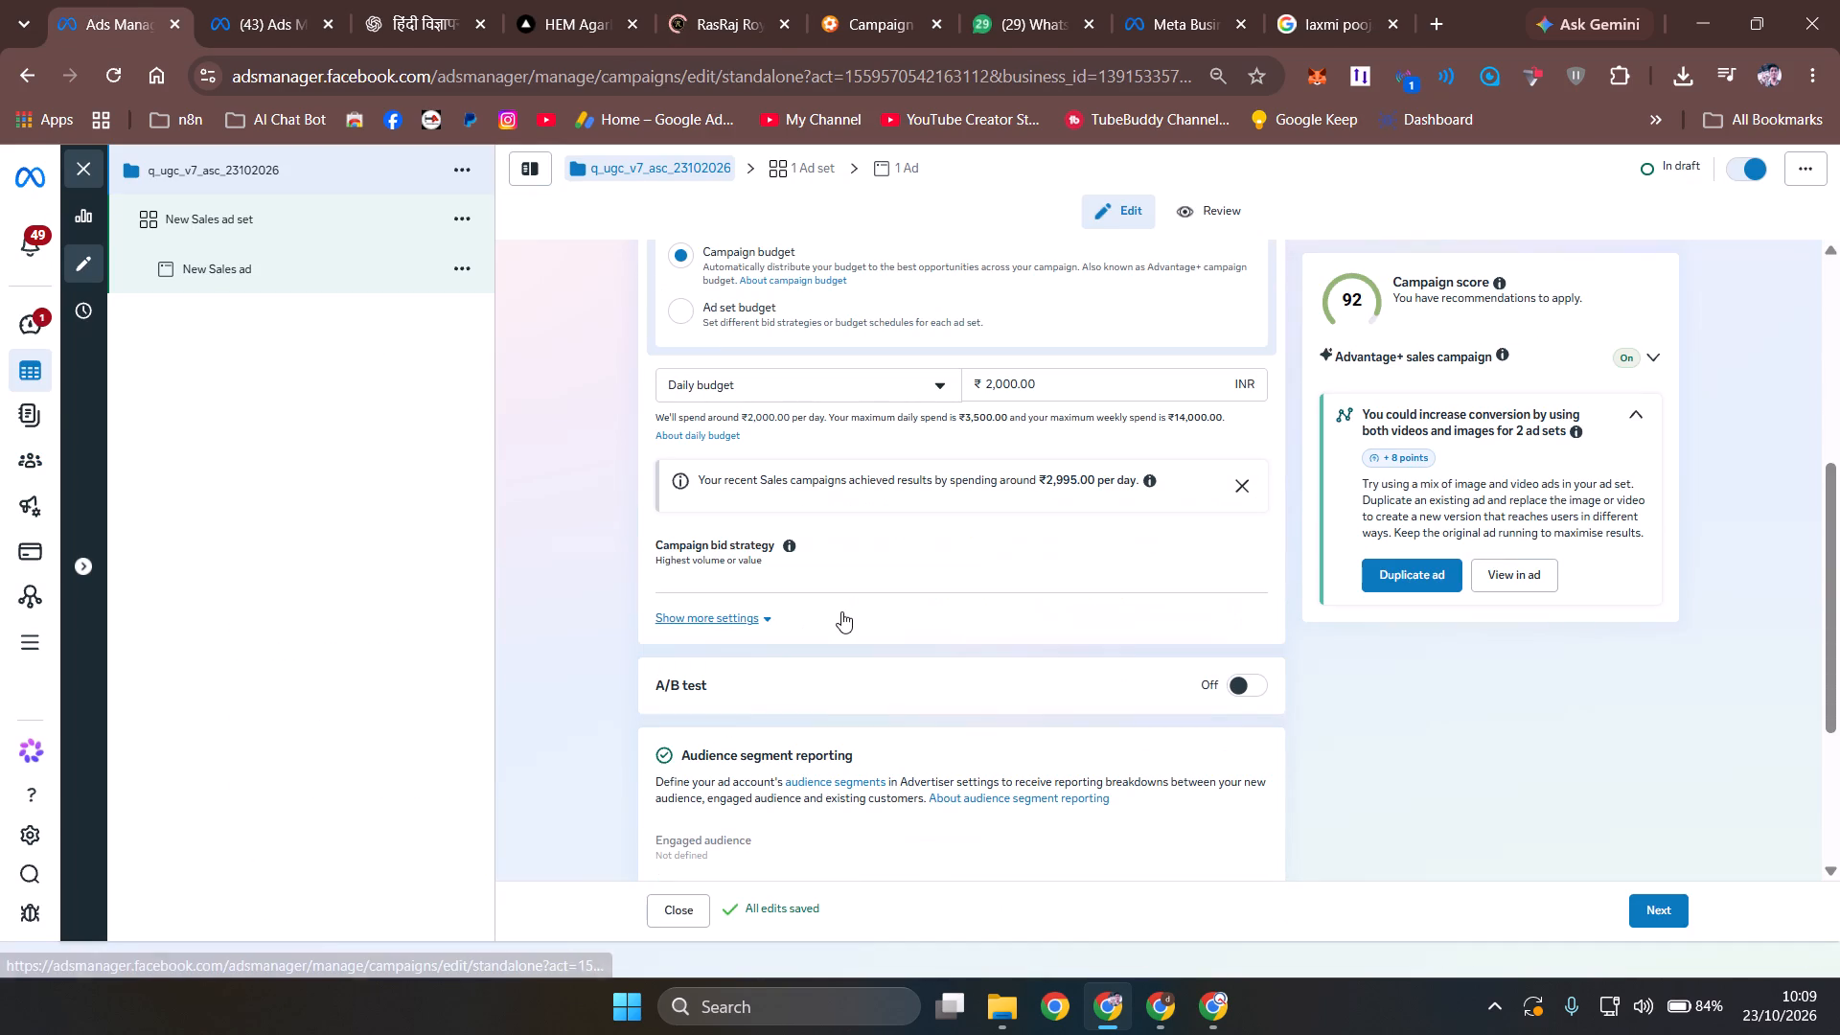
left_click(226, 260)
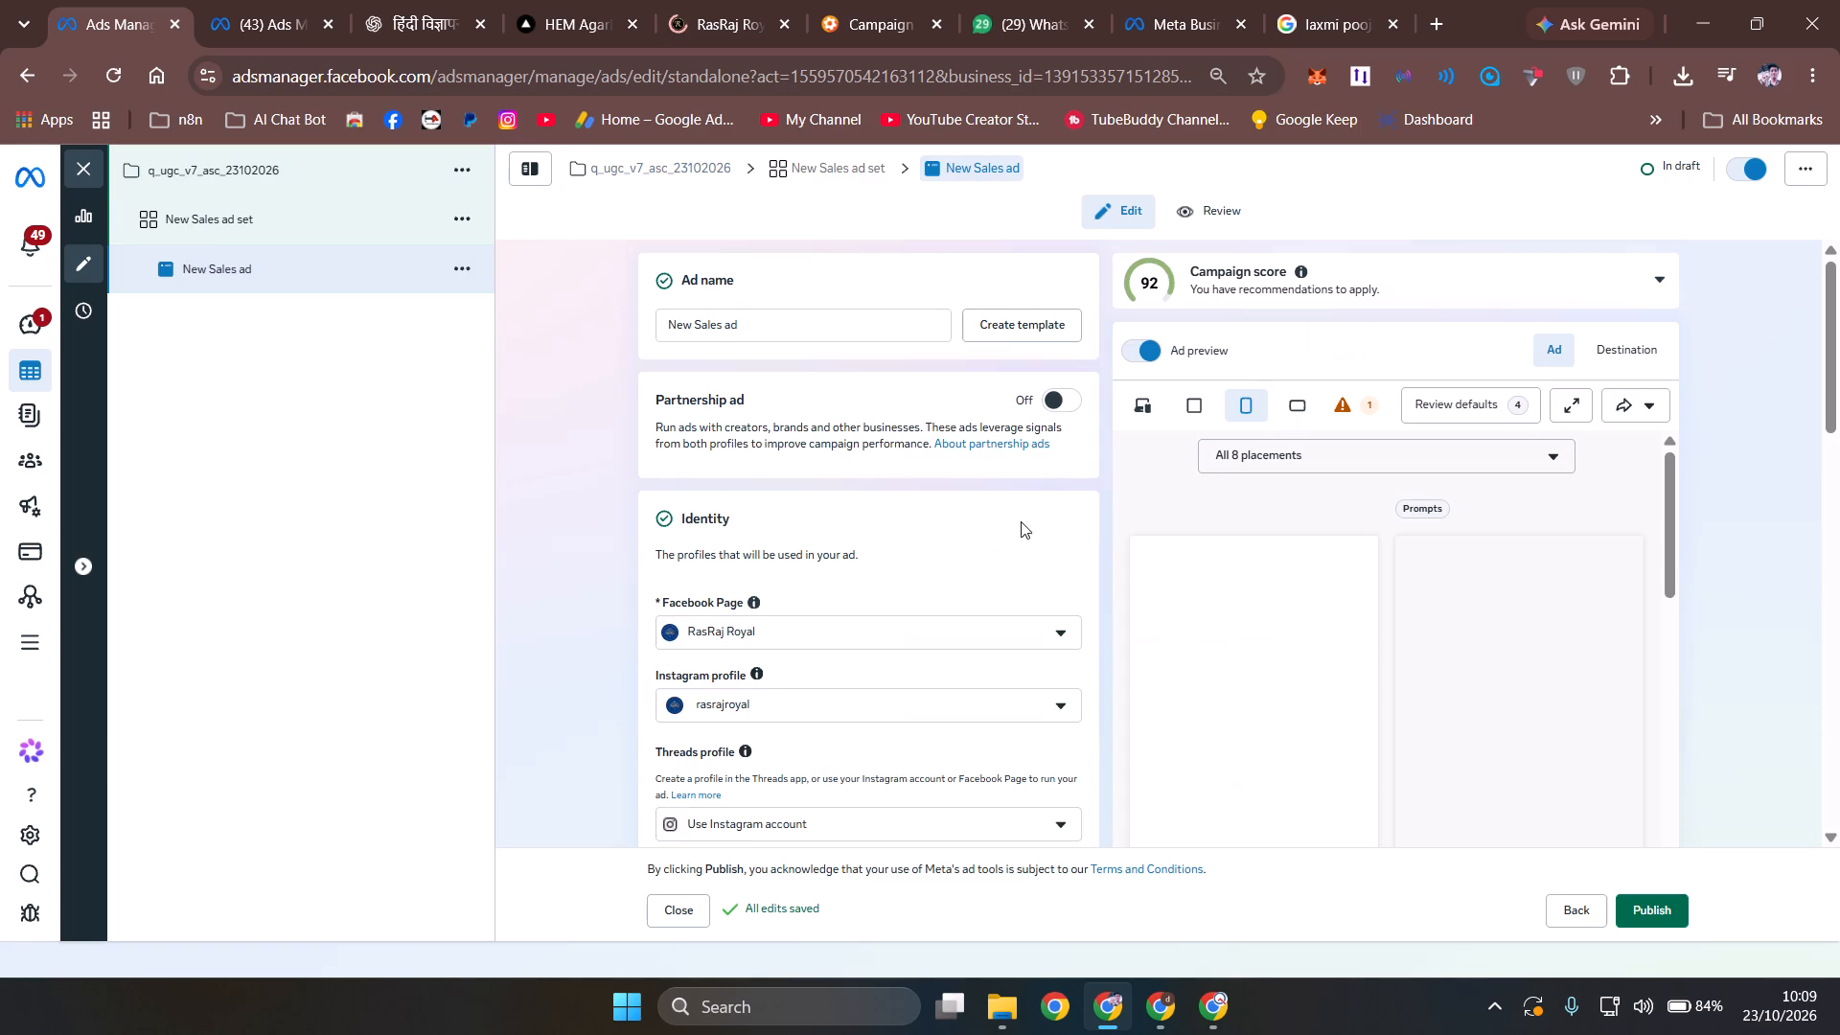
scroll(783, 598, "down", 2)
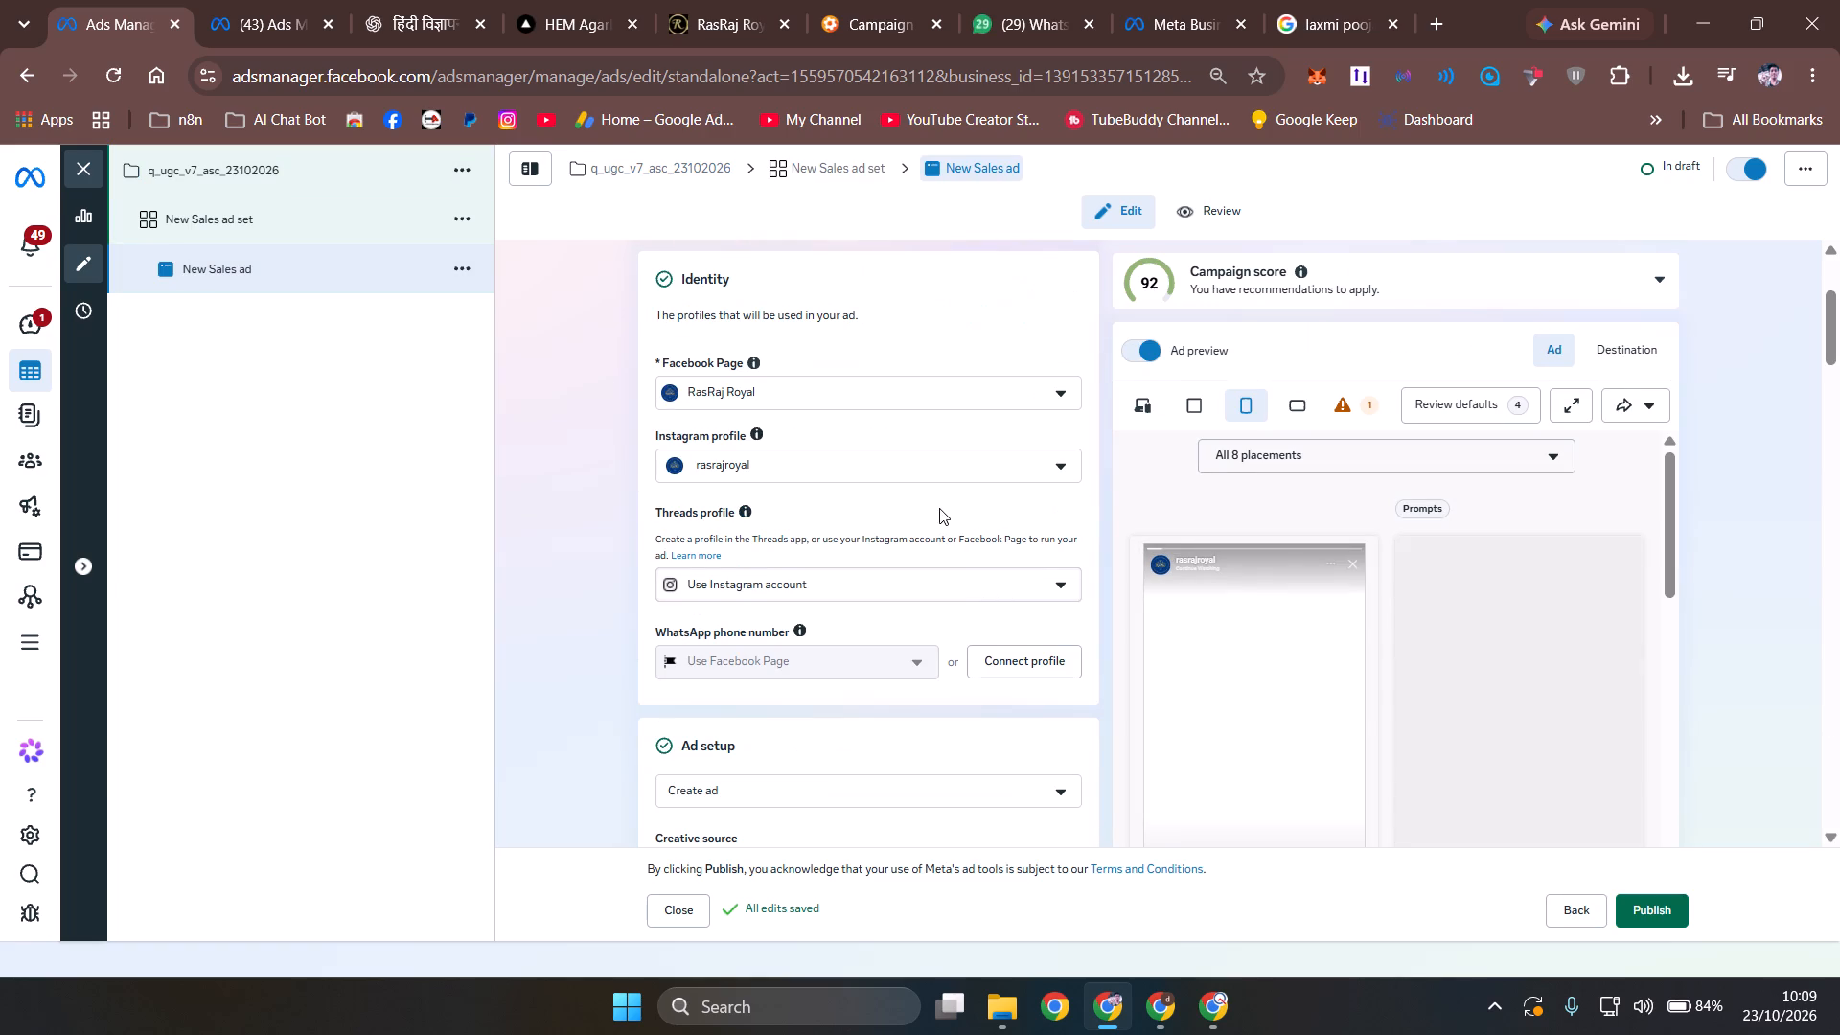
scroll(834, 520, "down", 2)
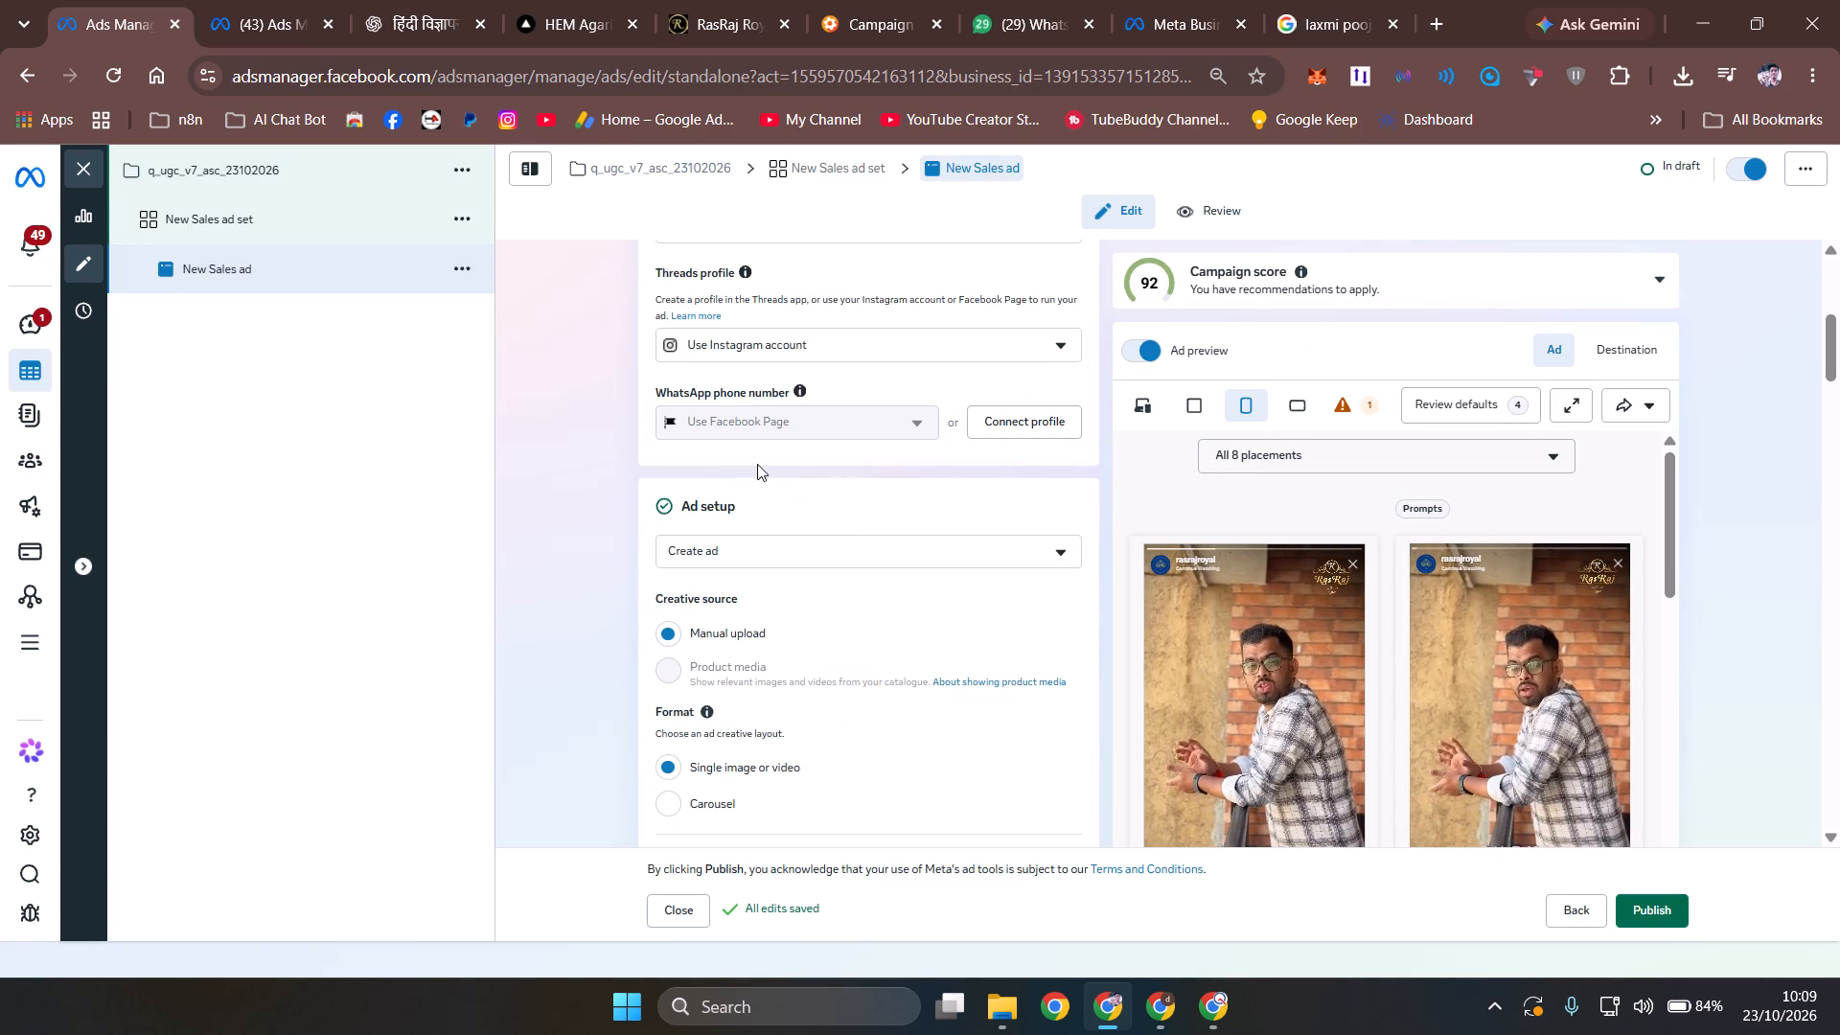
scroll(836, 627, "down", 4)
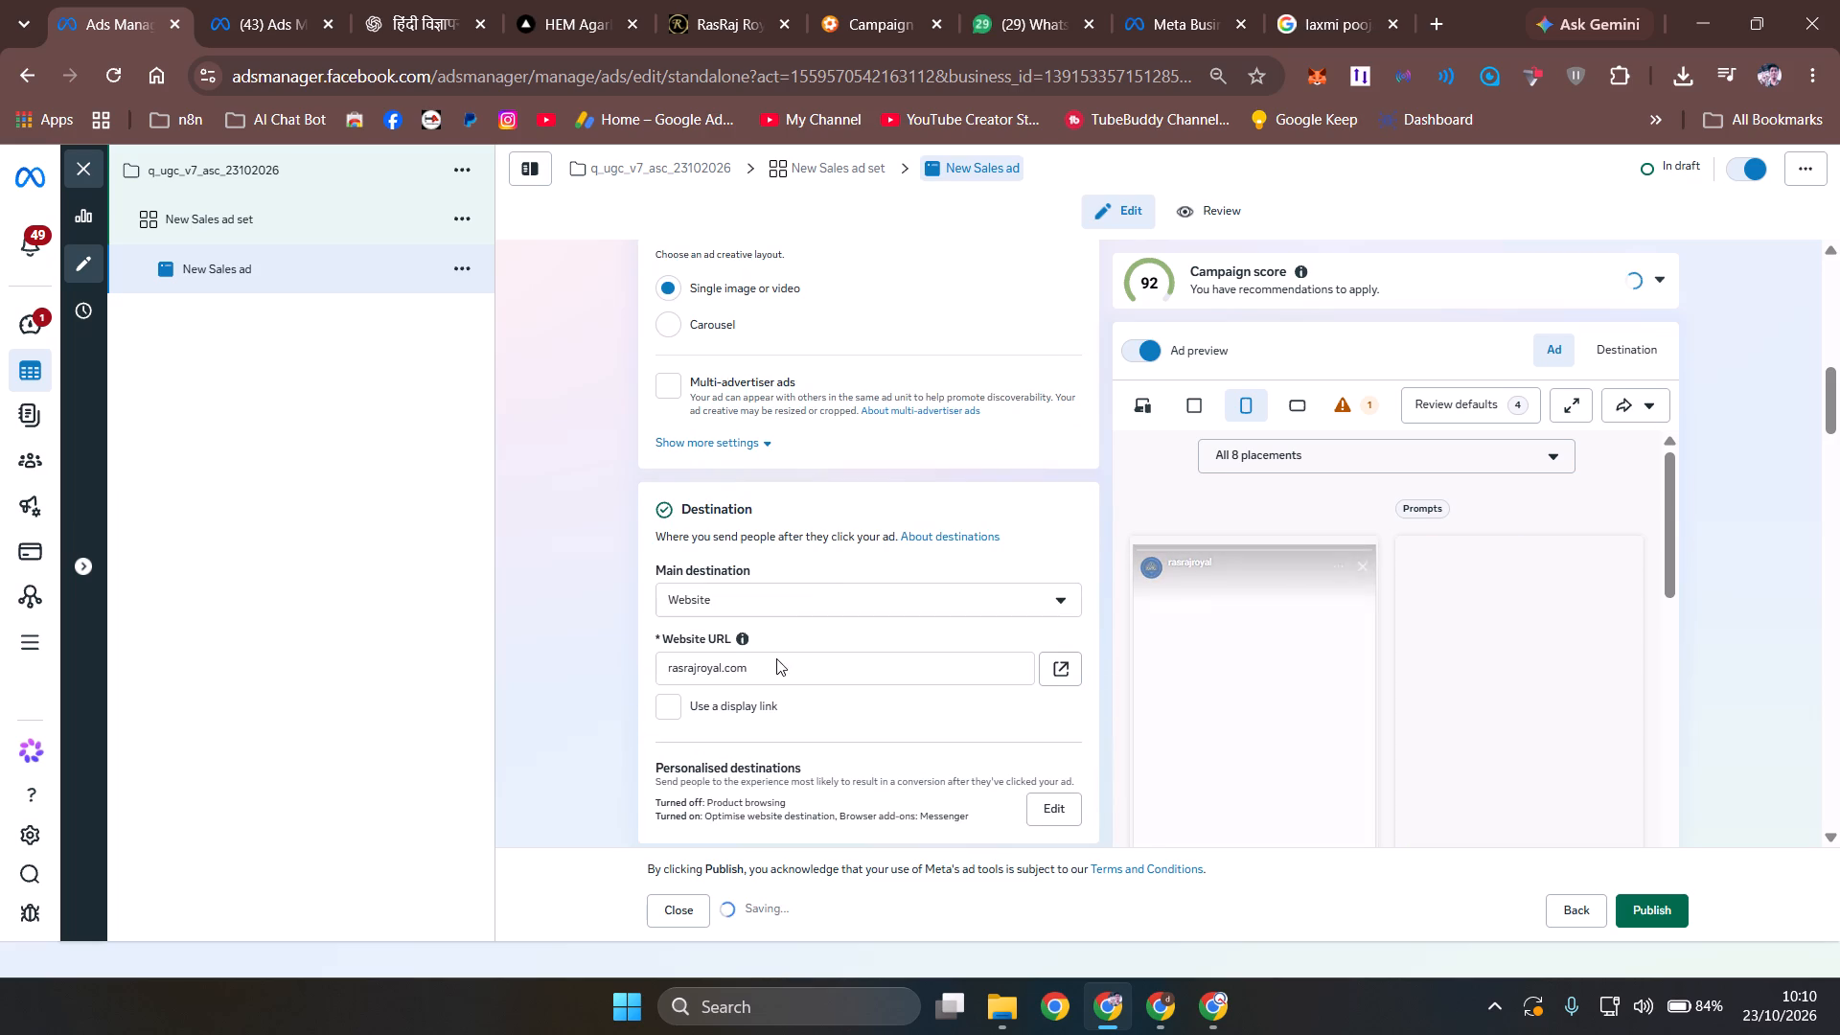
left_click(775, 664)
key("ctrl+a")
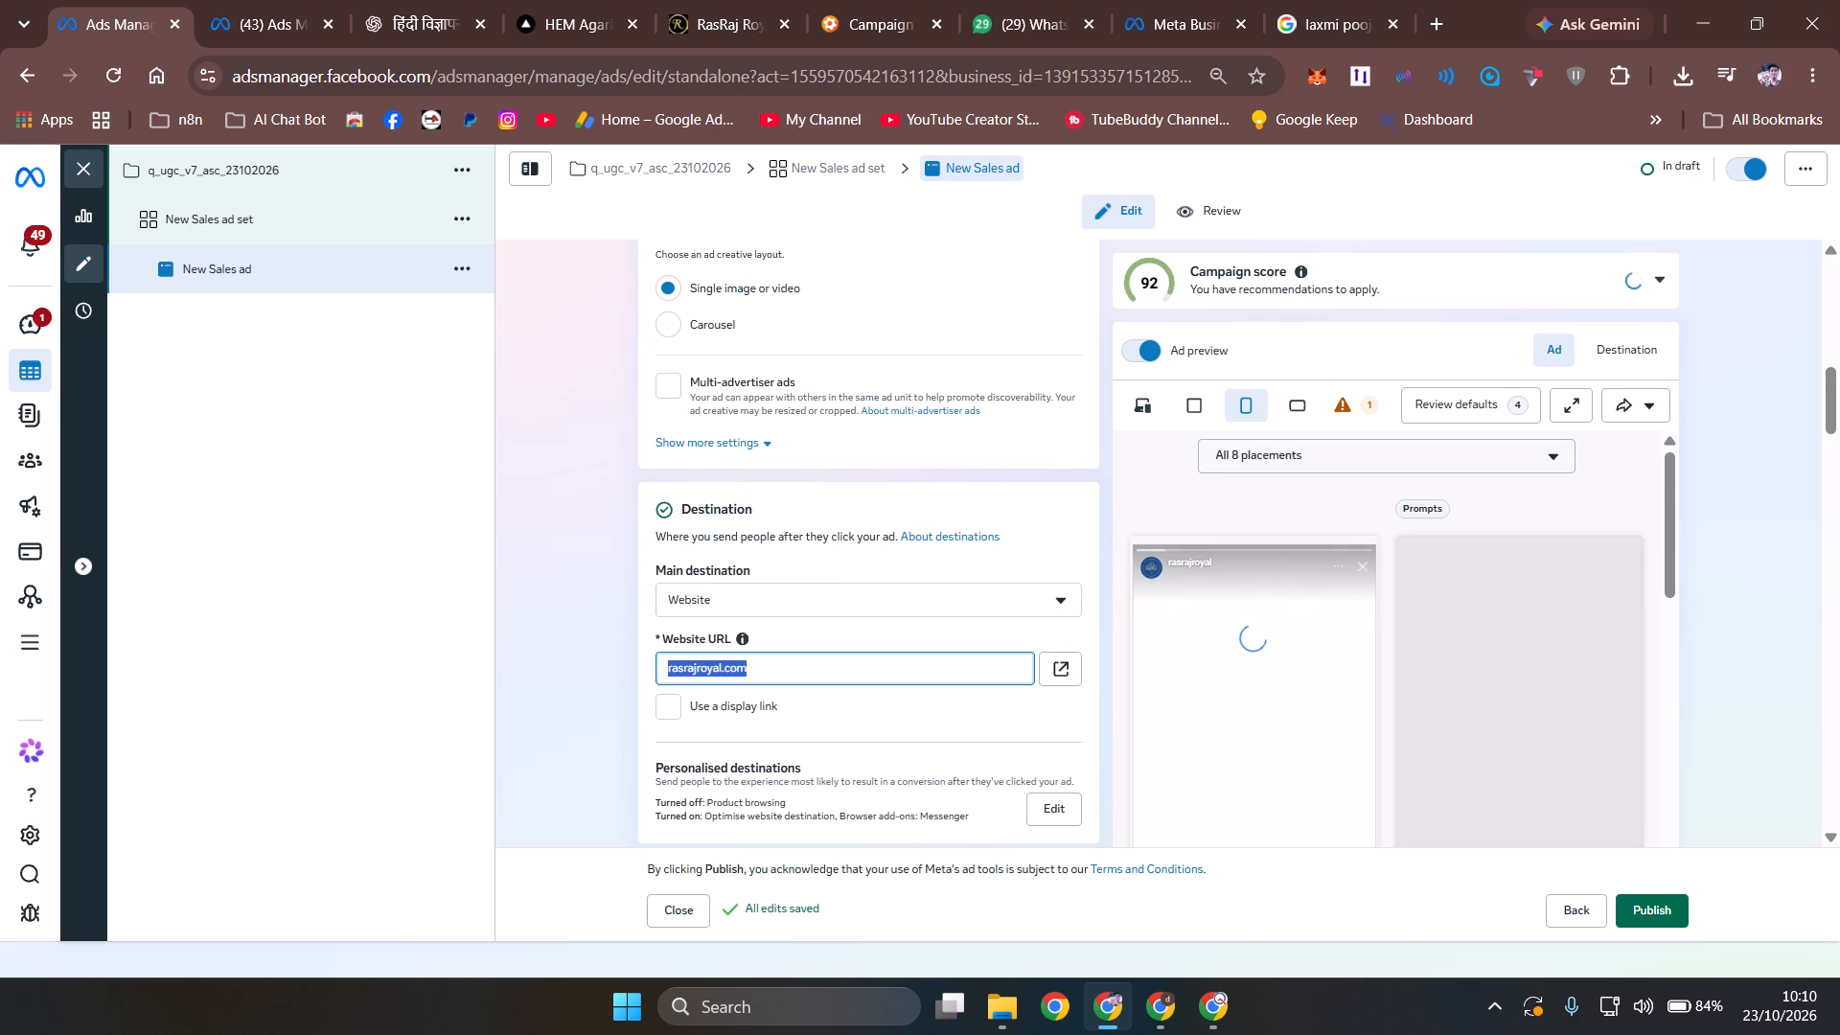
key("ctrl+shift+v")
left_click(592, 630)
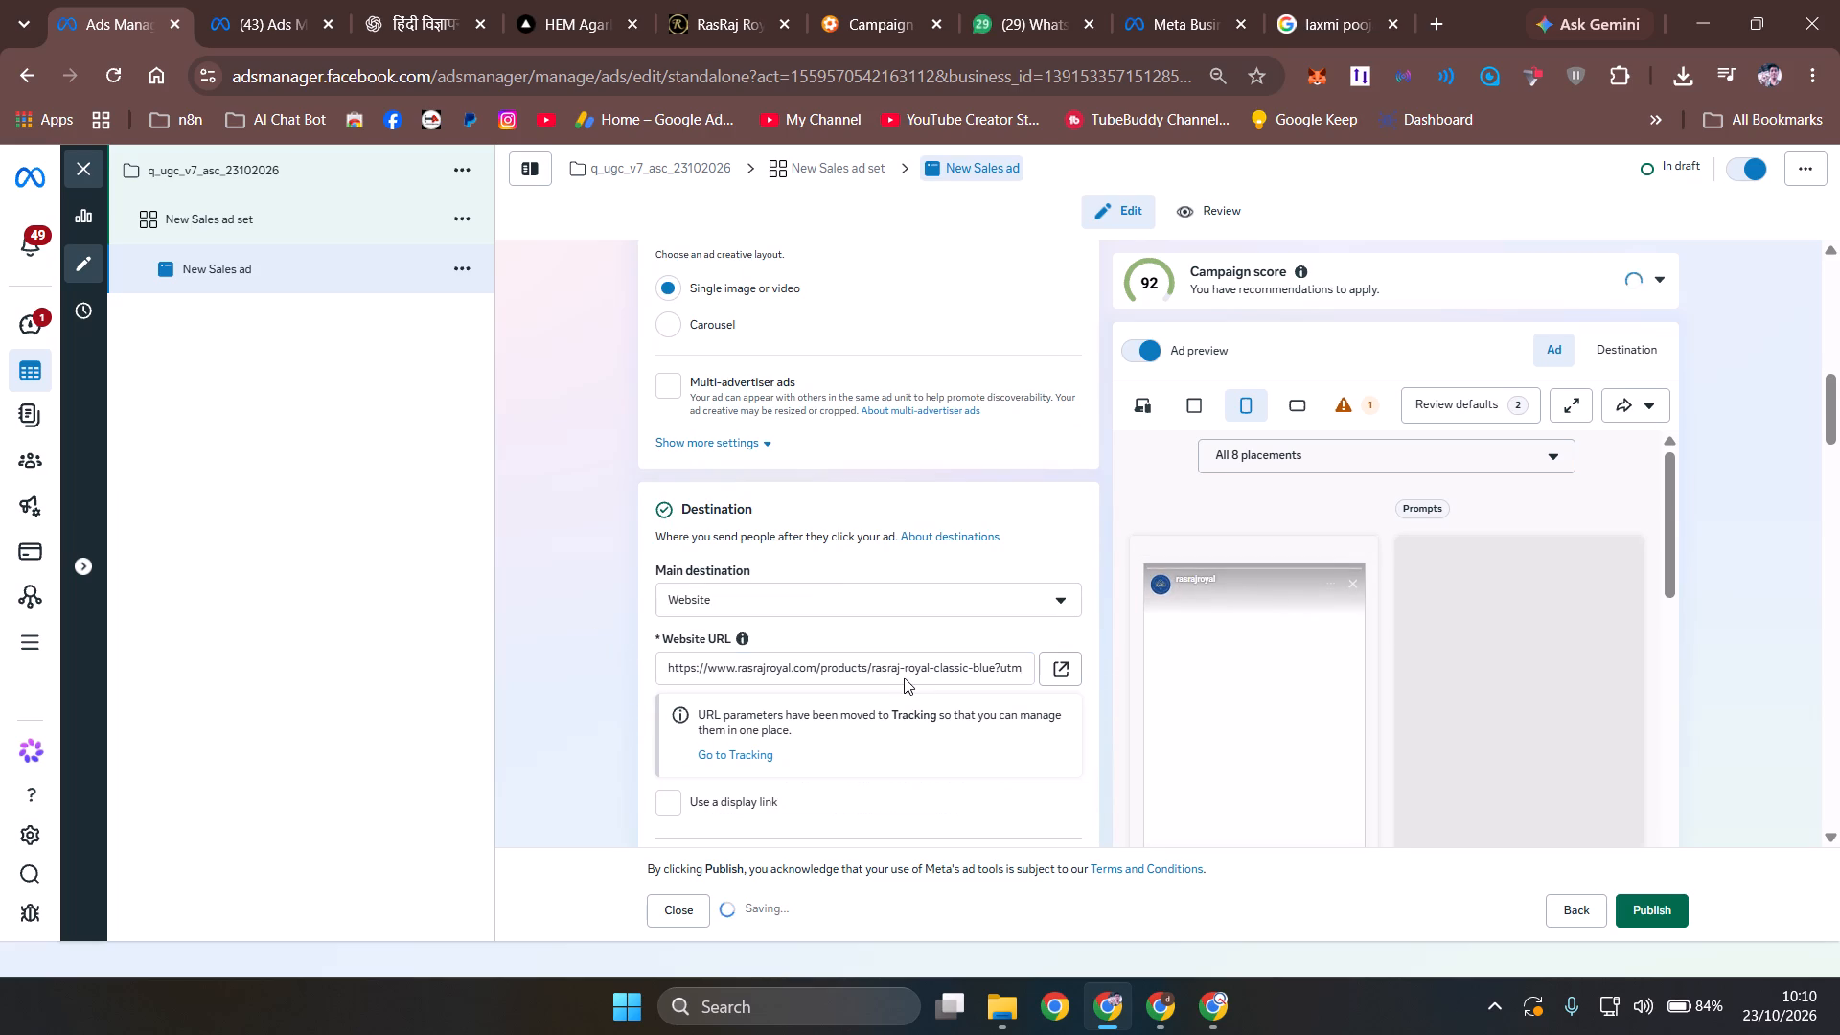
Turn off Prompts and responses for the New Sales ad.
scroll(907, 678, "down", 4)
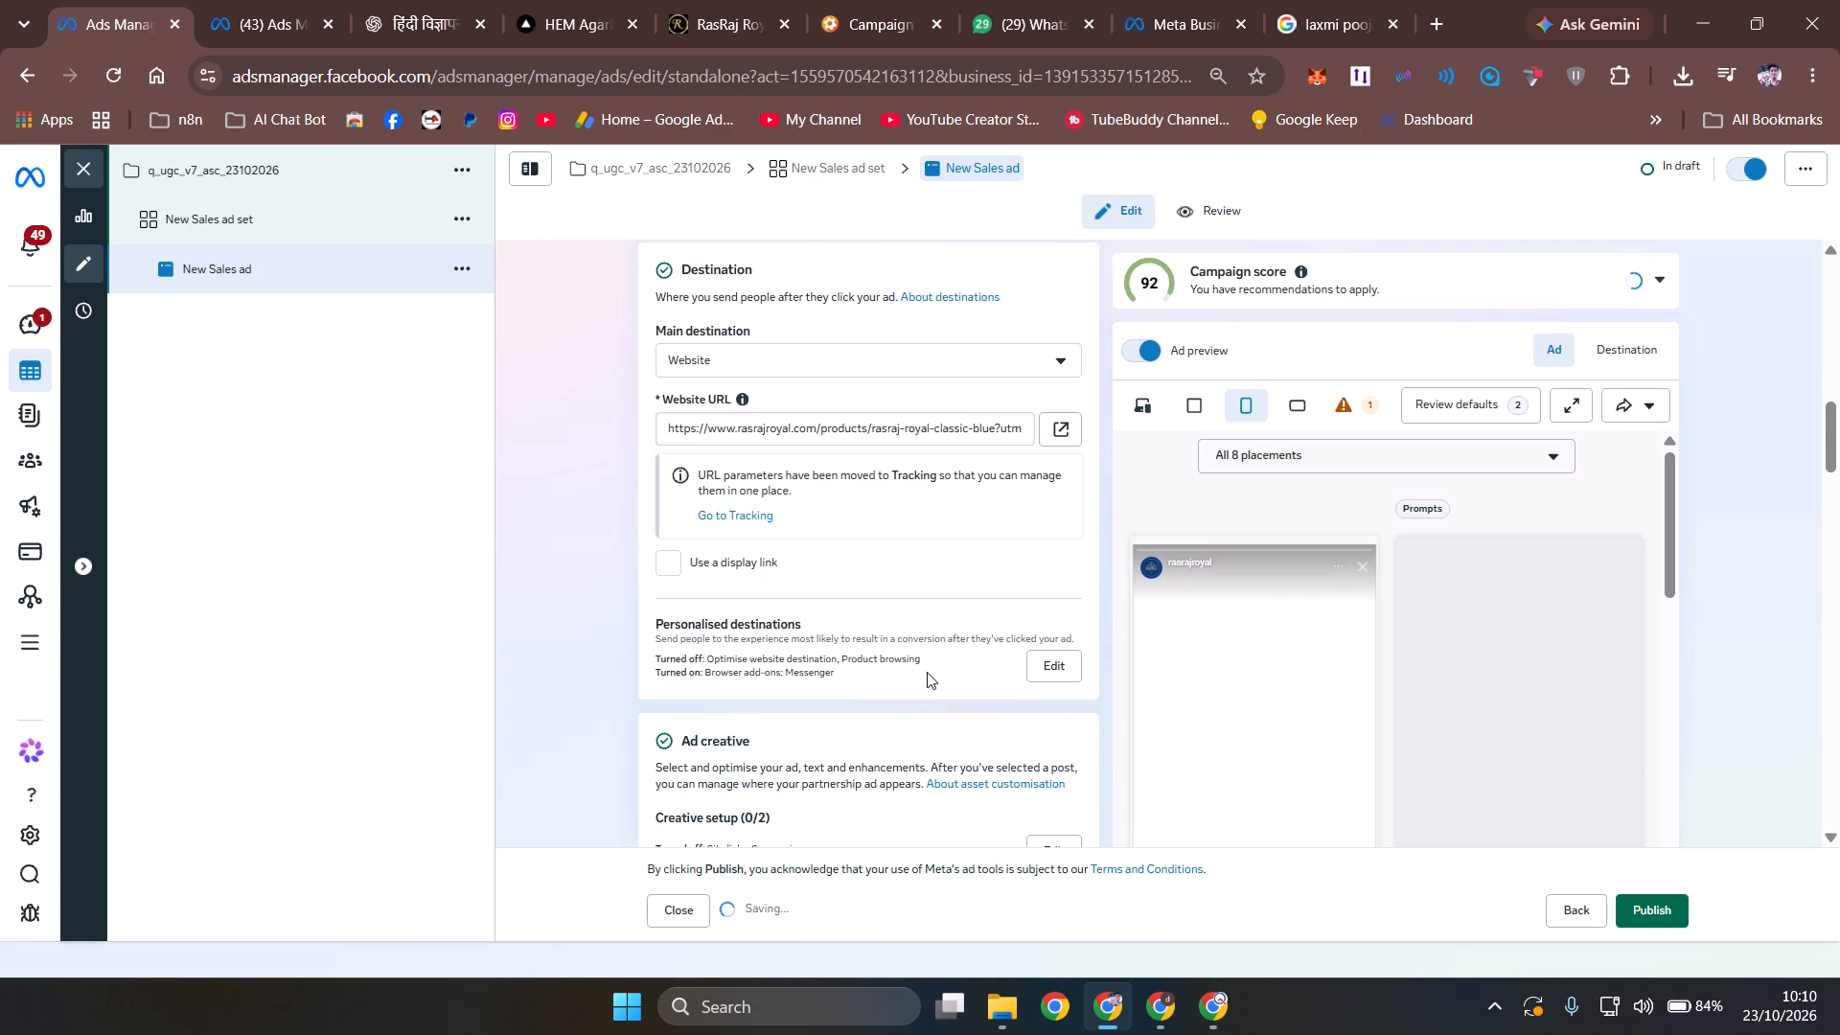
scroll(927, 672, "down", 5)
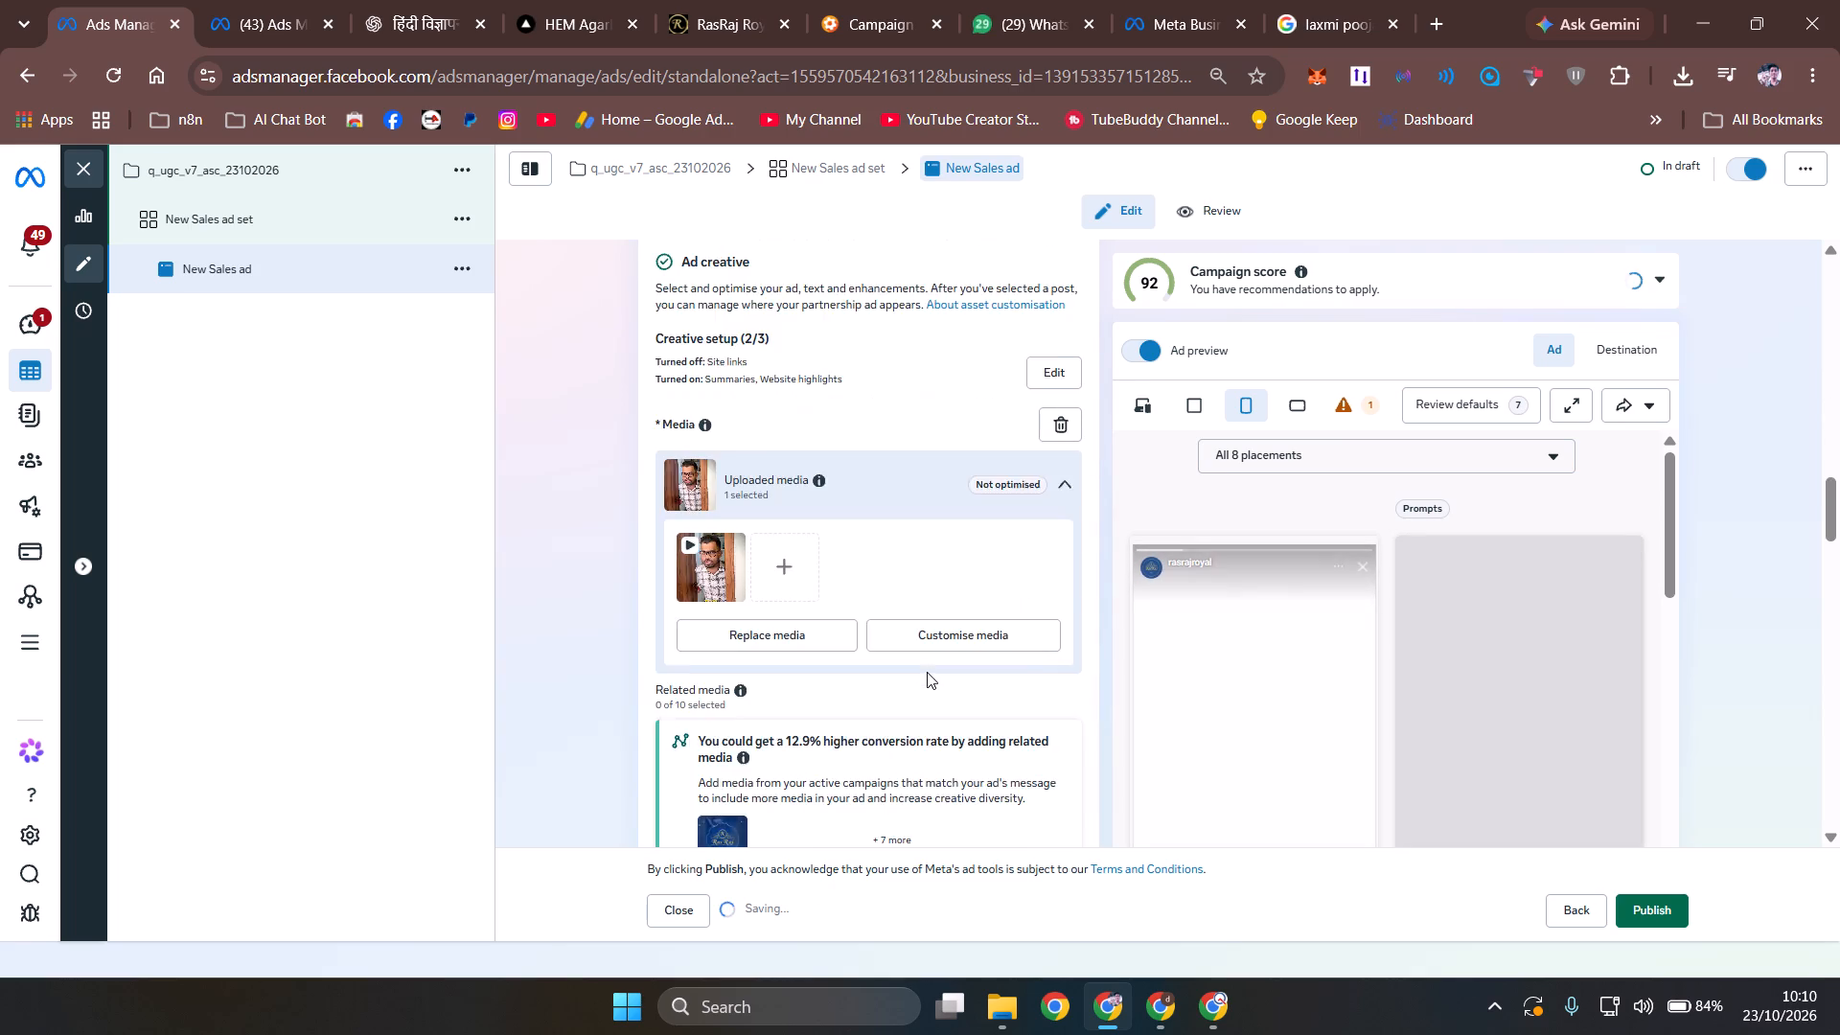
scroll(927, 672, "down", 3)
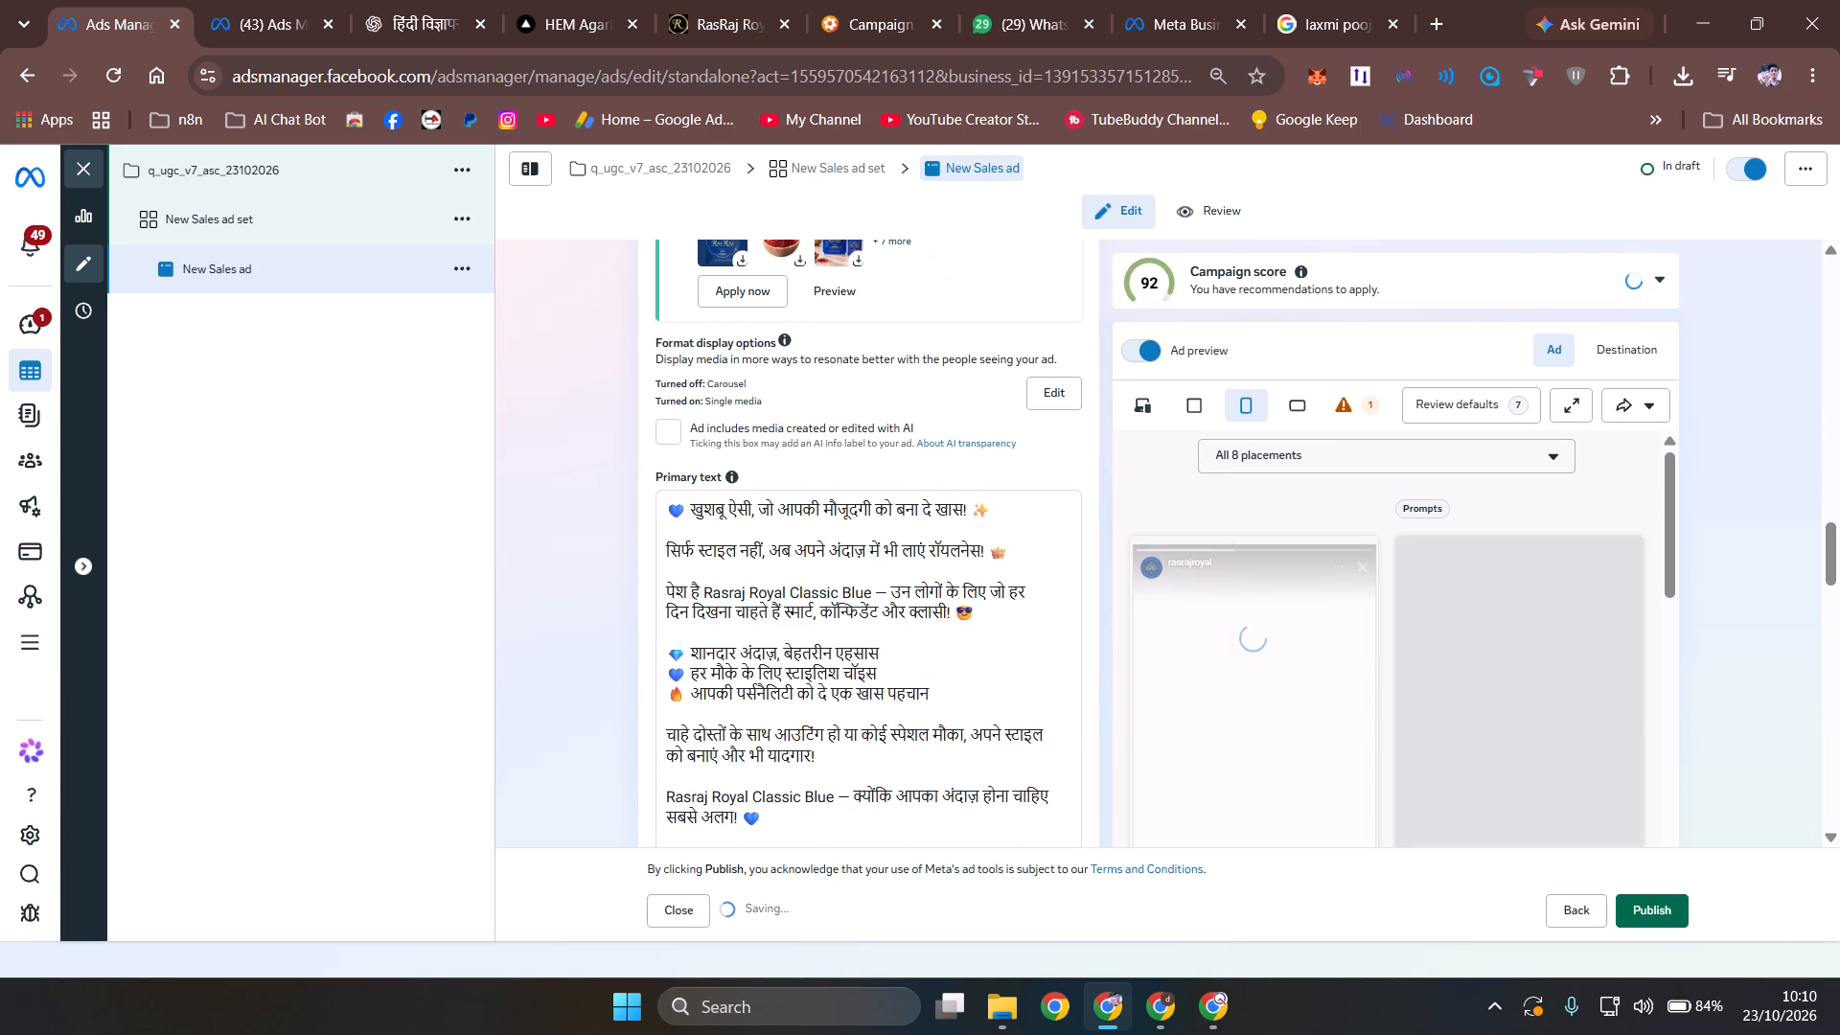
scroll(932, 672, "down", 4)
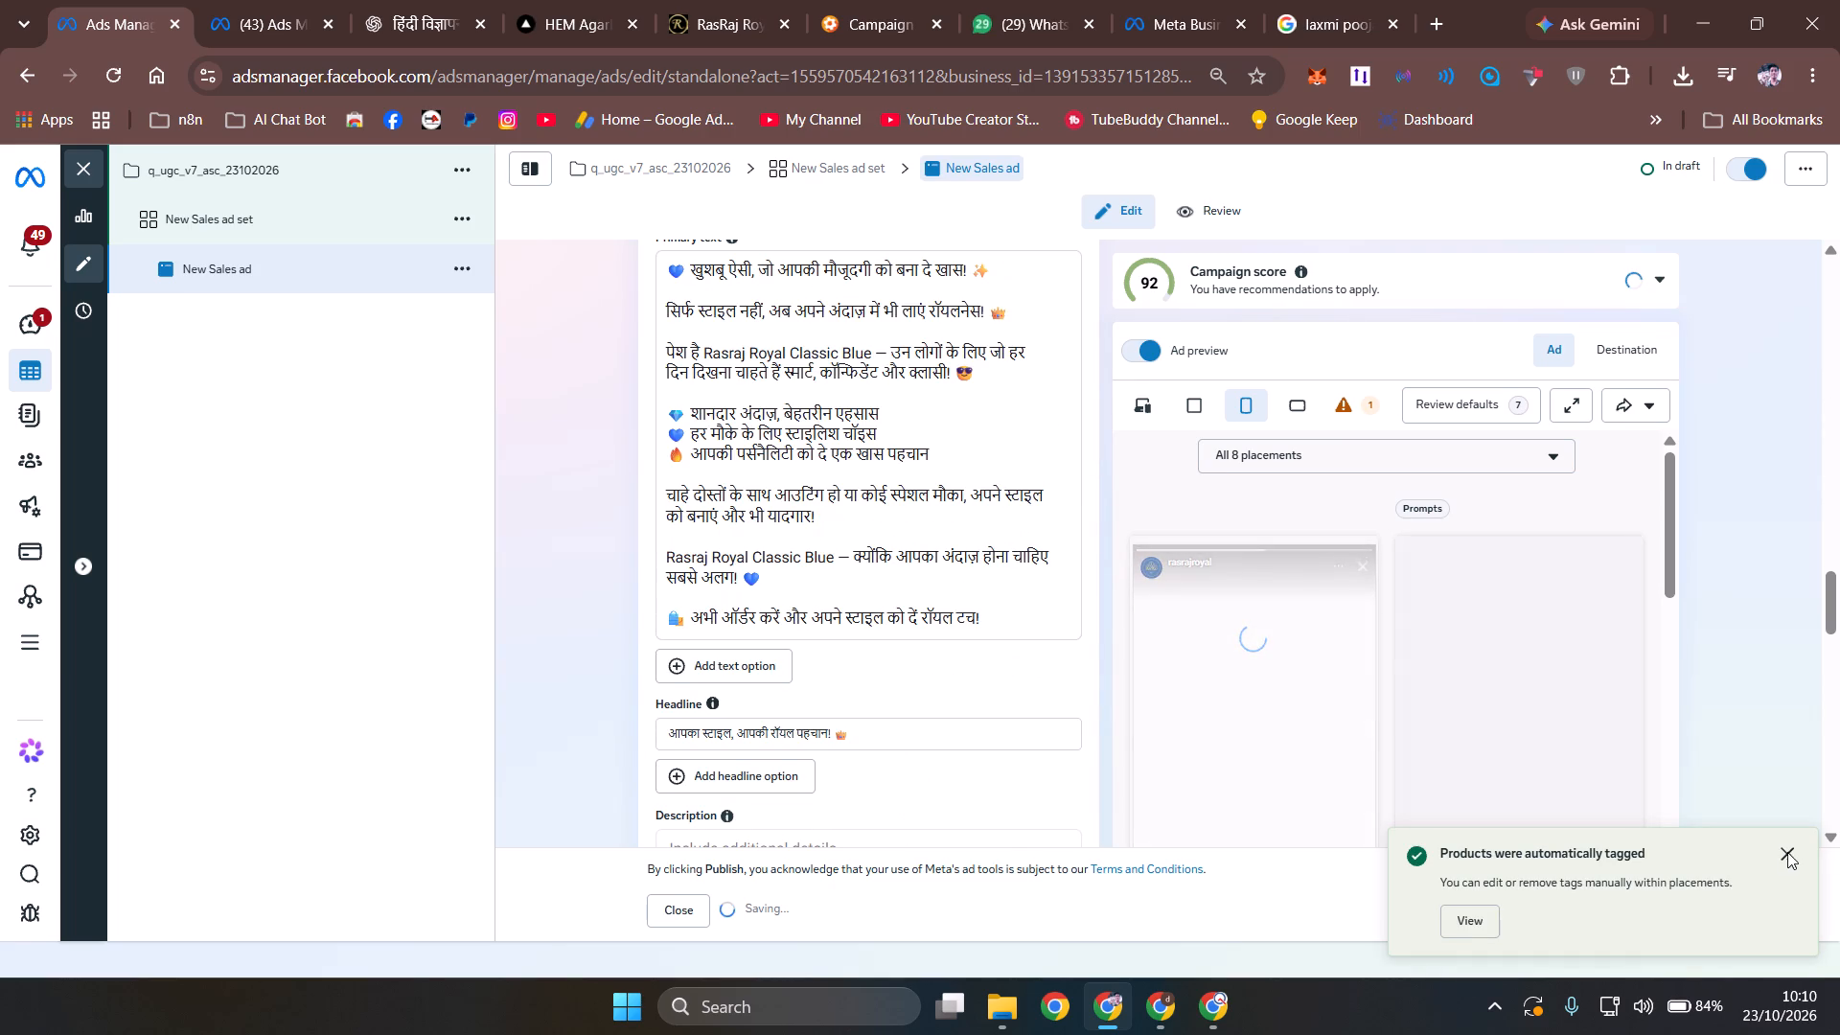
left_click(1784, 852)
scroll(843, 639, "down", 2)
scroll(899, 502, "down", 1)
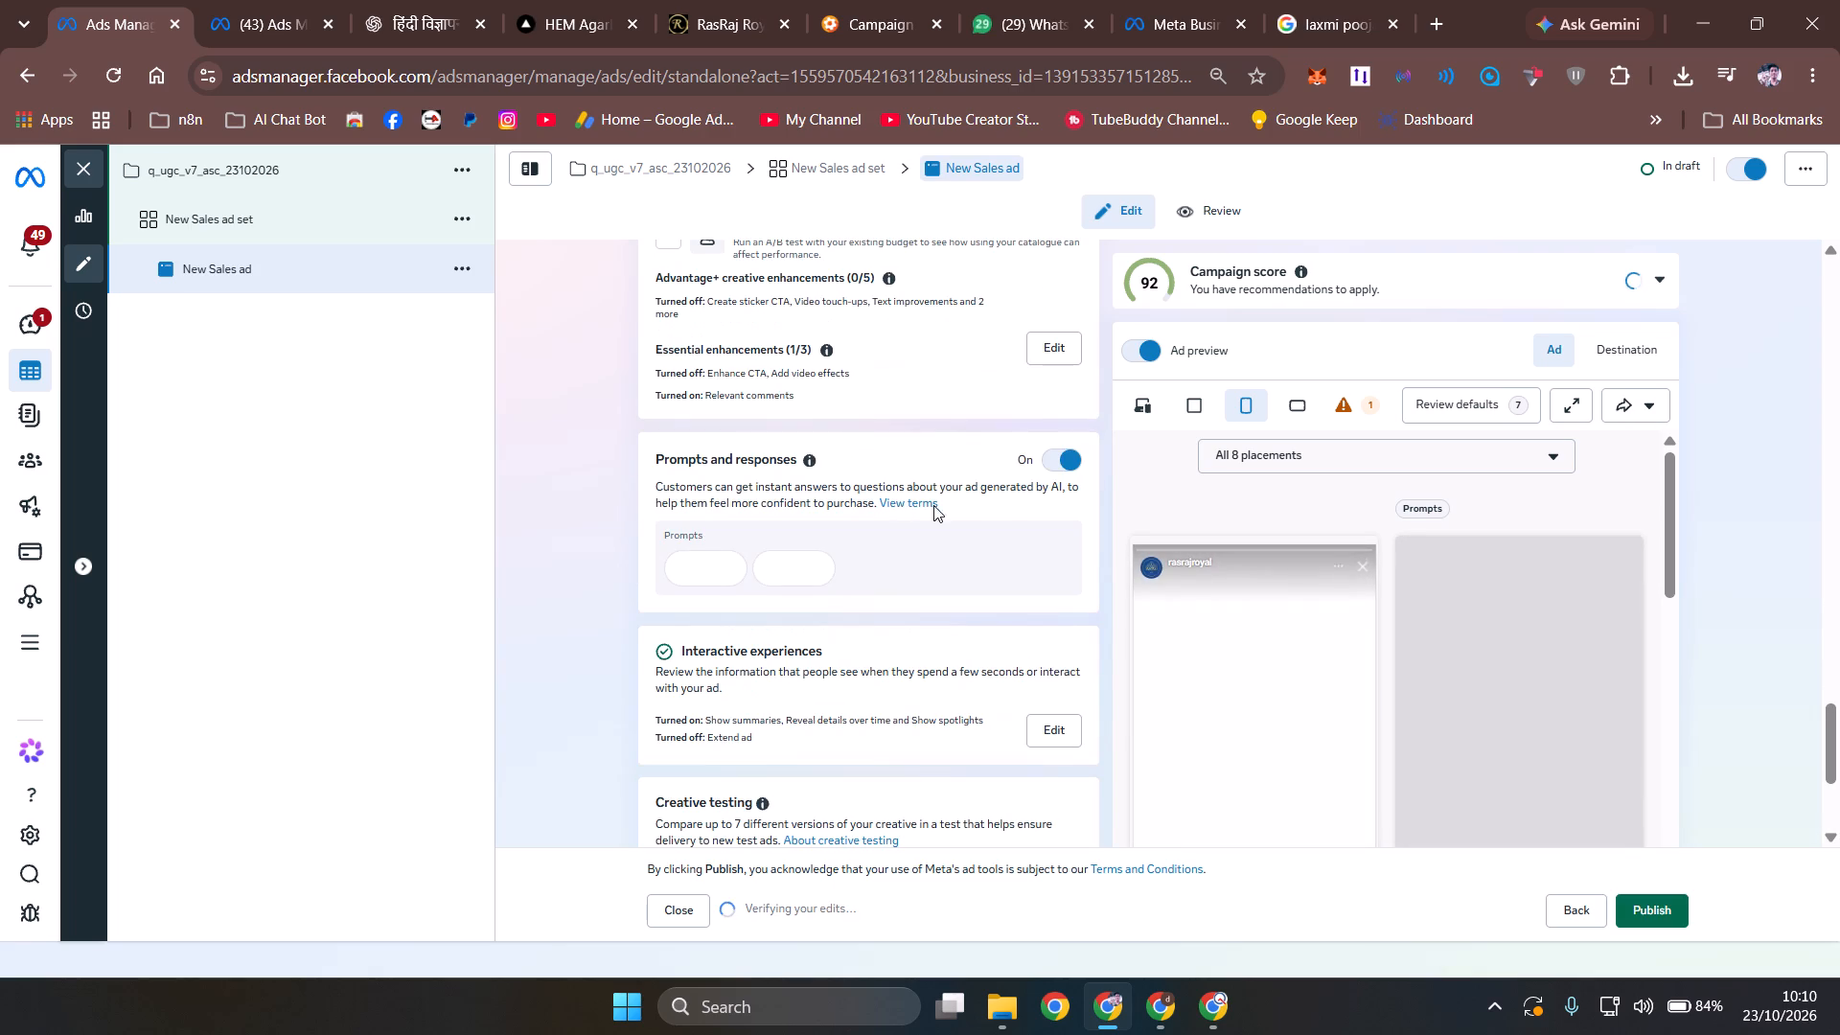
left_click(1059, 335)
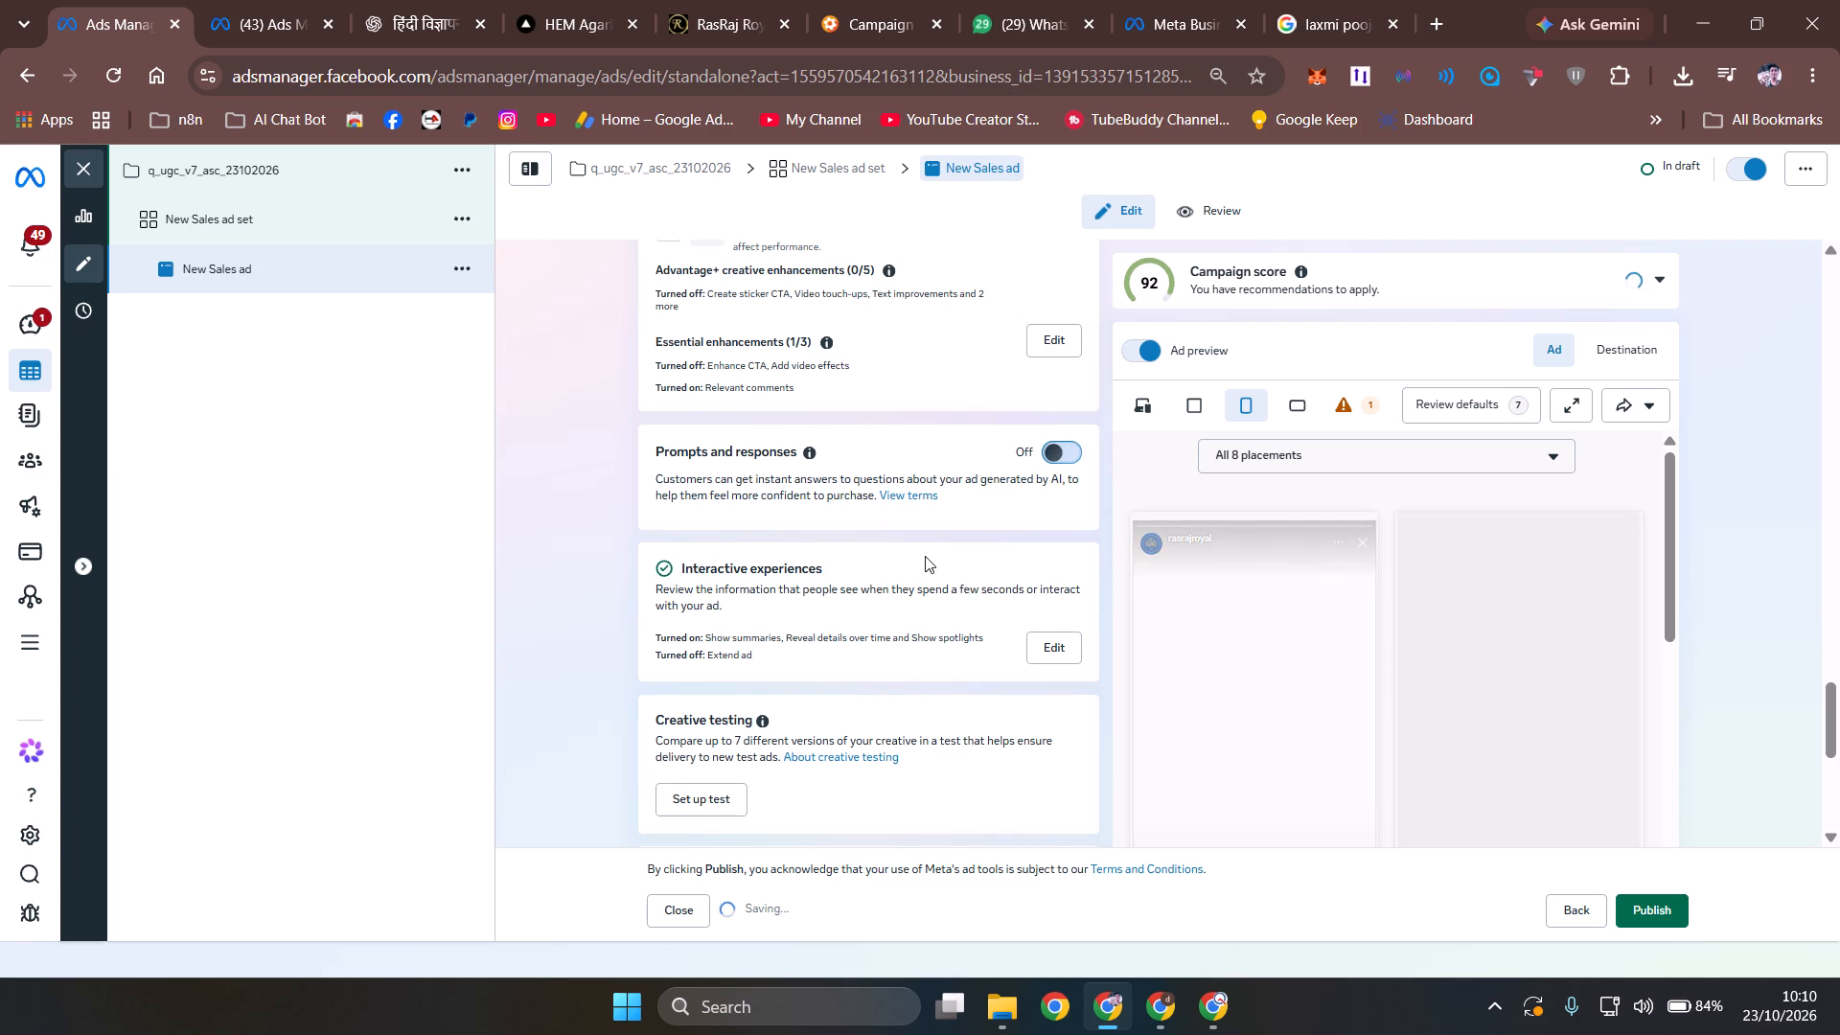
scroll(920, 622, "down", 2)
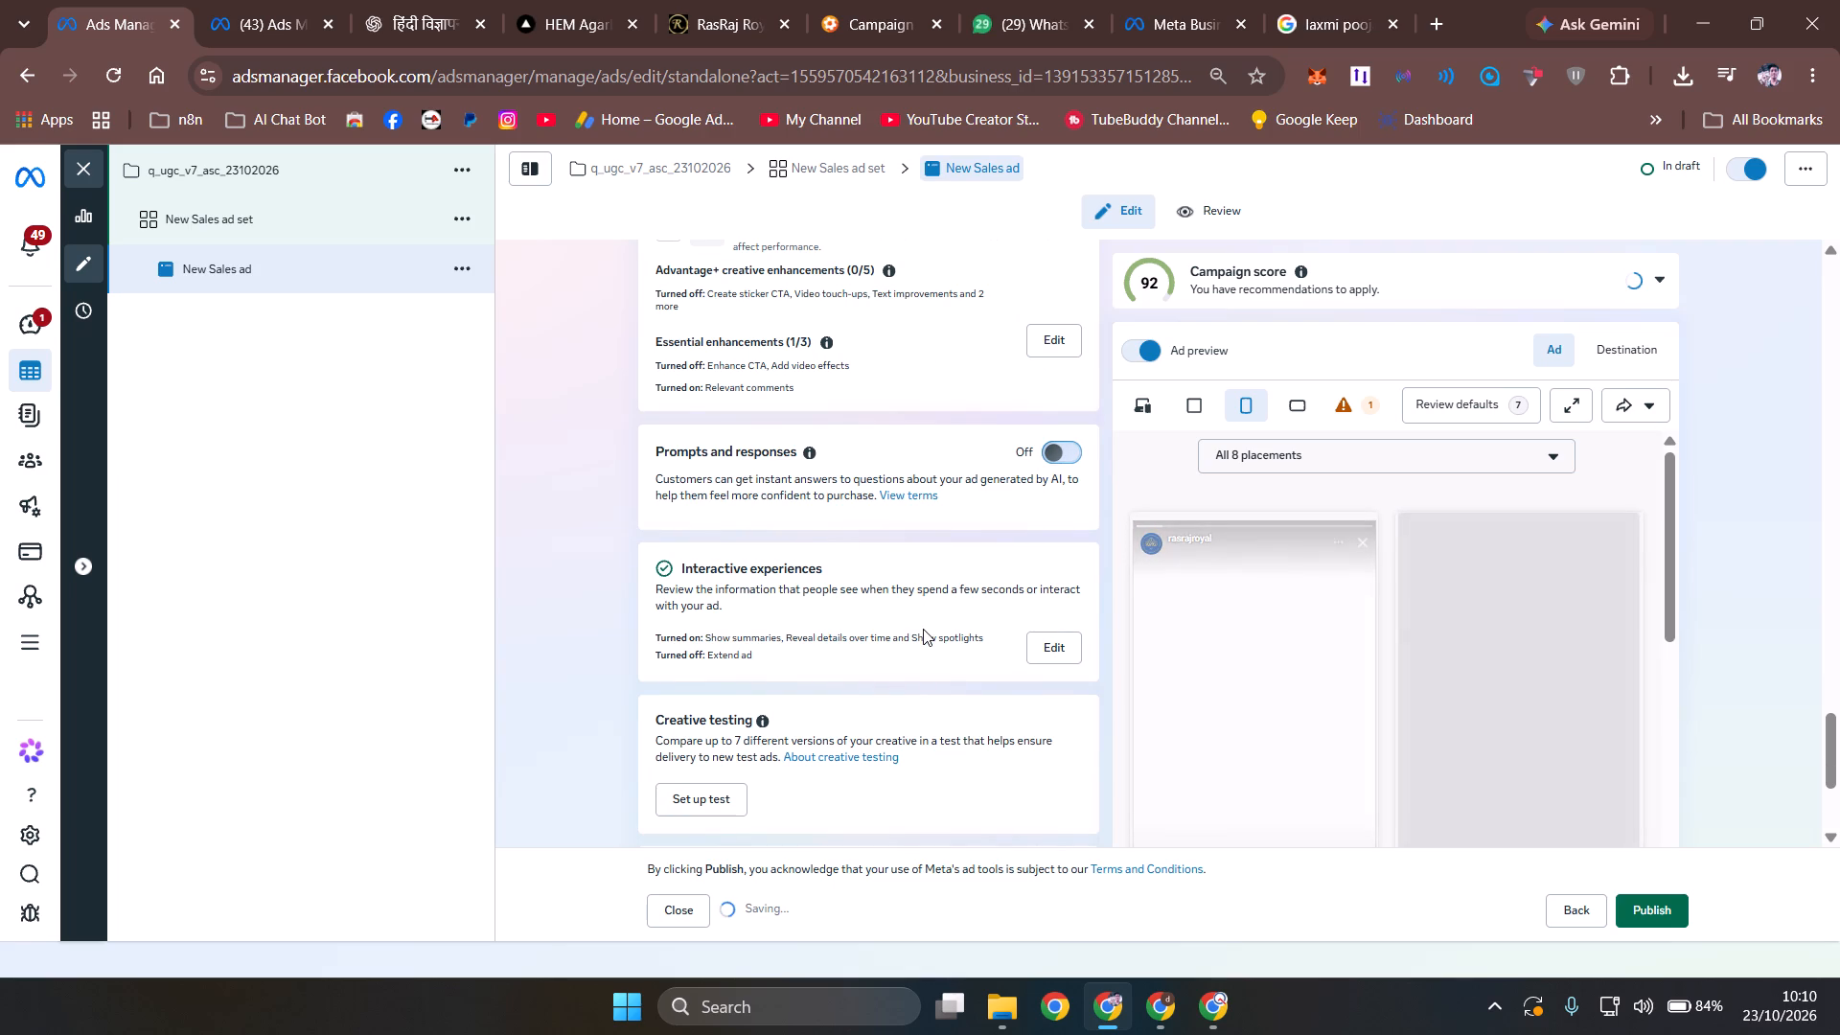
scroll(948, 688, "down", 2)
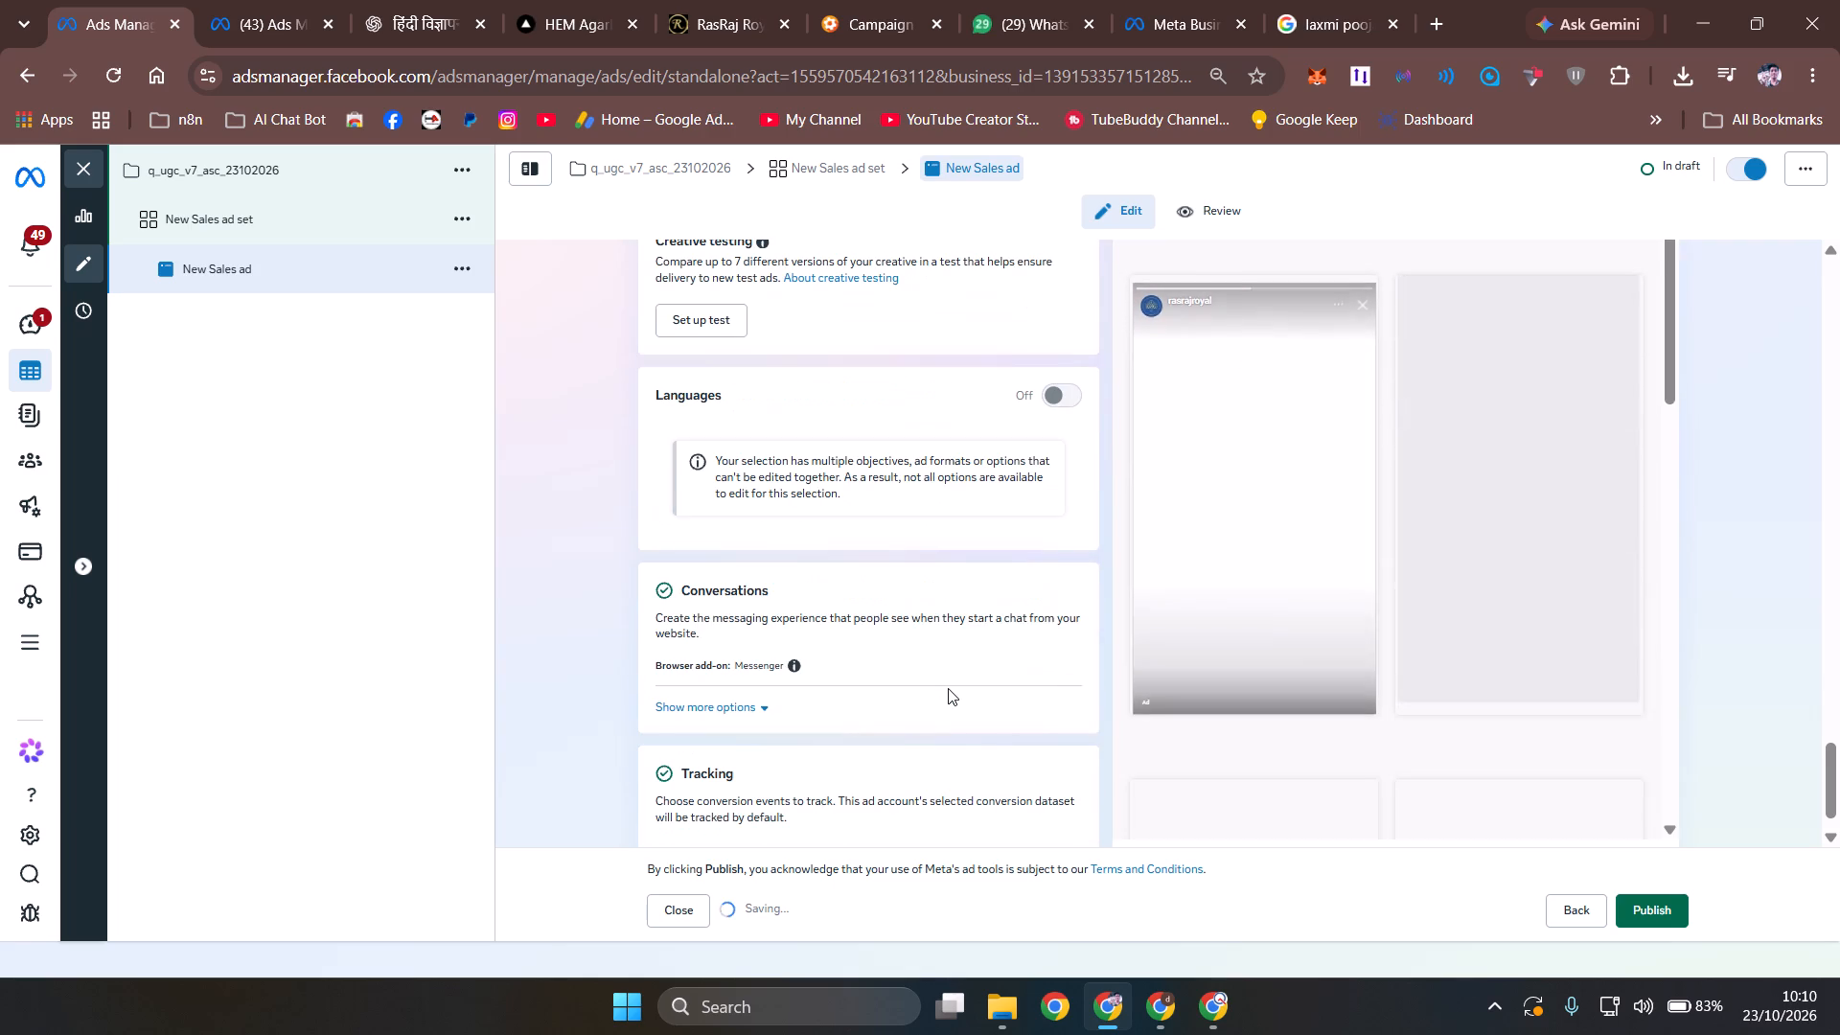
scroll(947, 679, "down", 2)
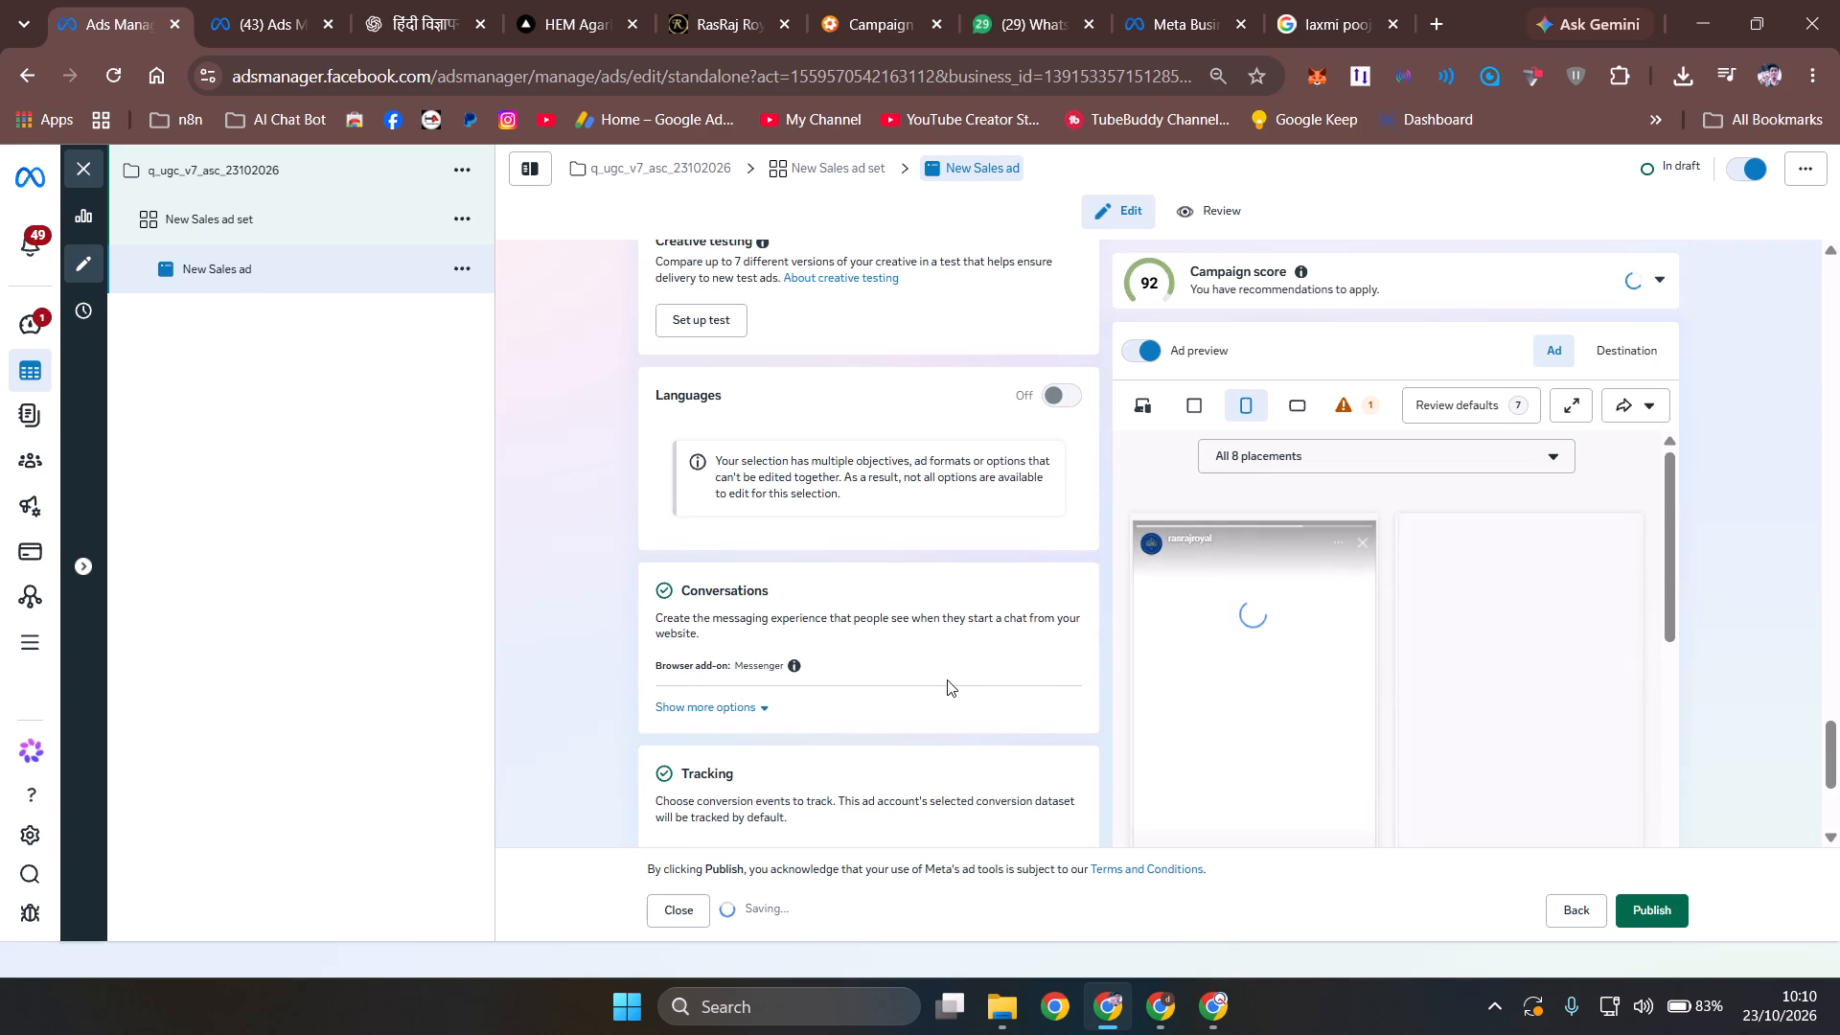
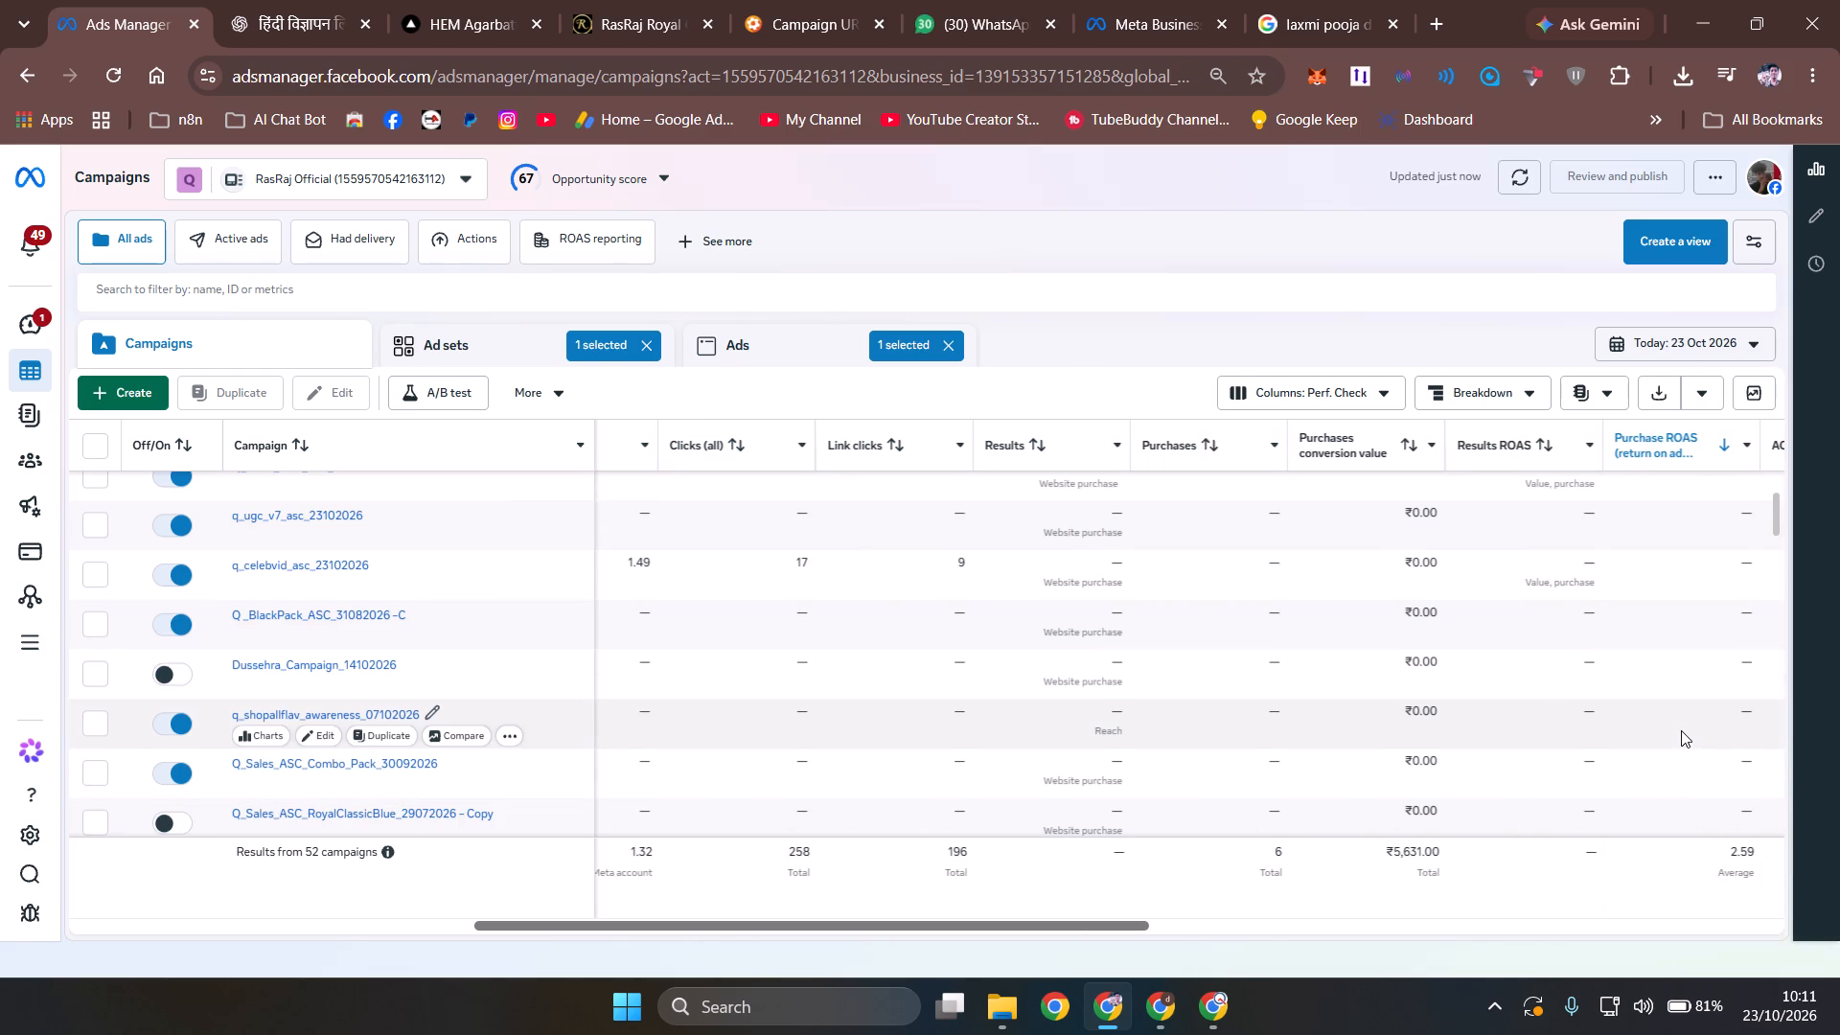
Review today's purchase and ROAS metrics across the campaigns and for the ad inside Q_ASC_Testimonial_v2_15082026 - Copy.
scroll(1681, 730, "up", 9)
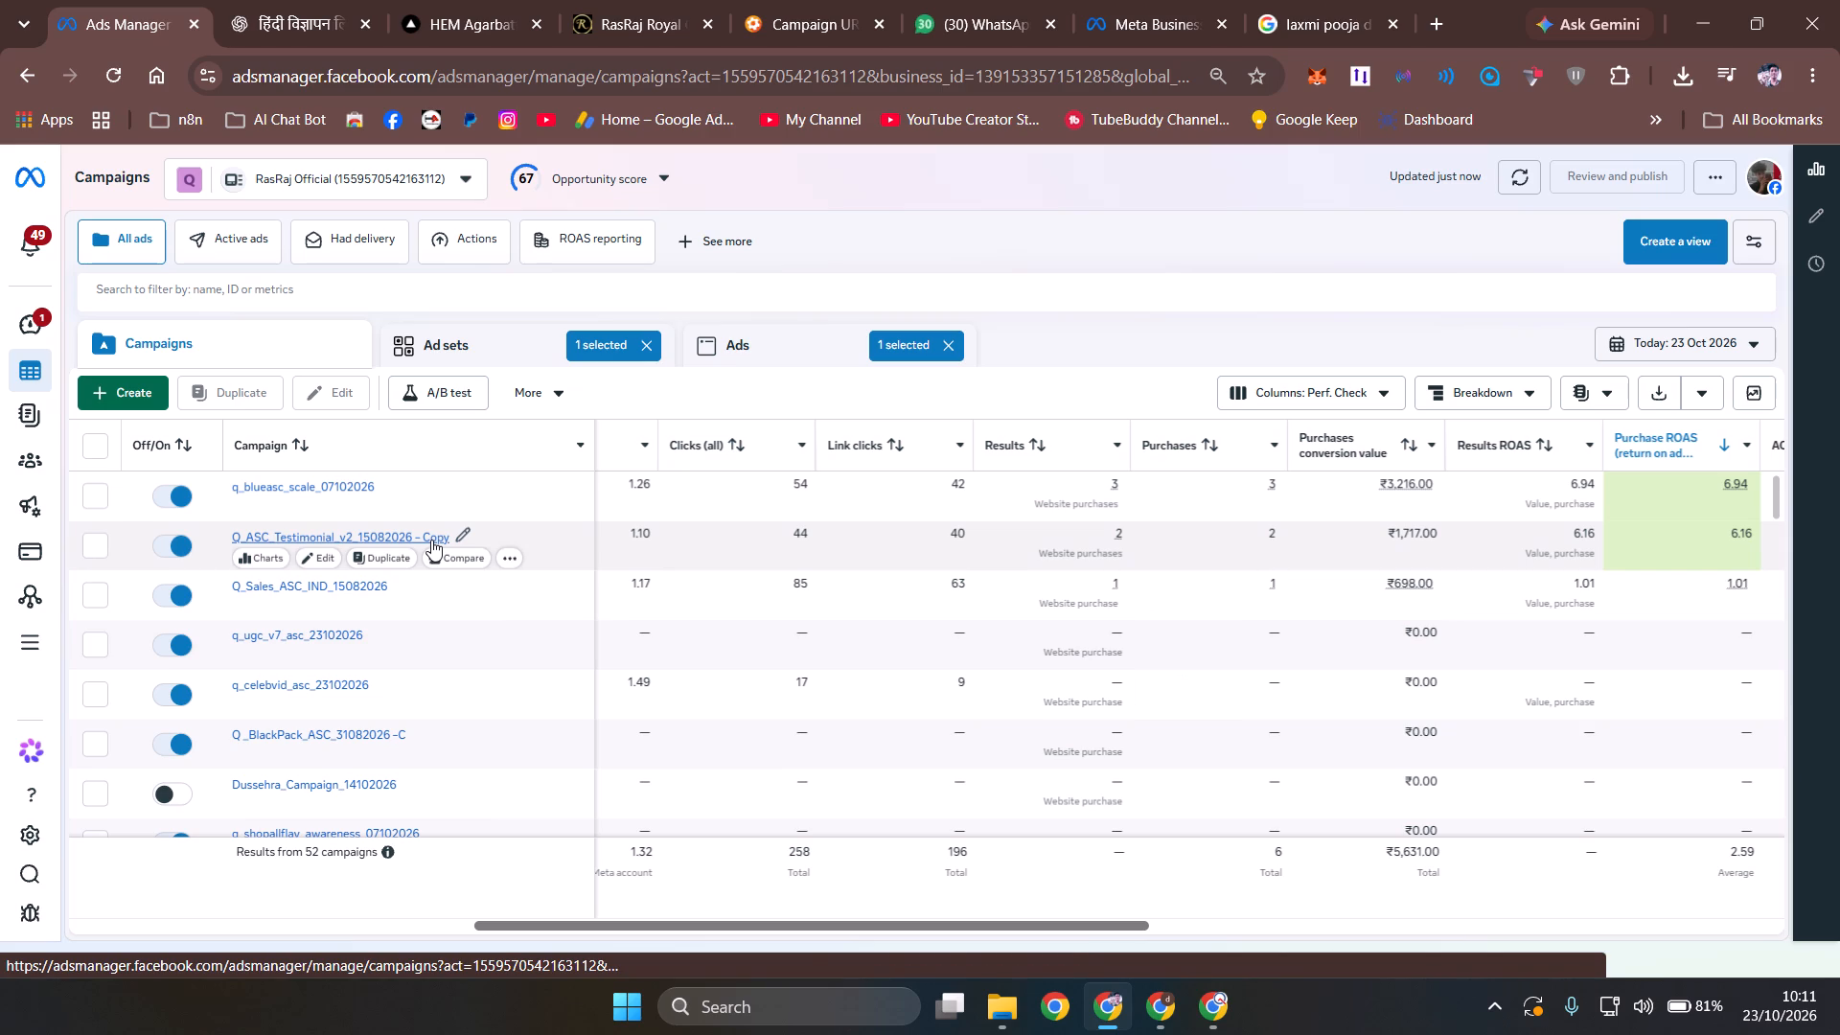
left_click_drag(1013, 925, 1264, 935)
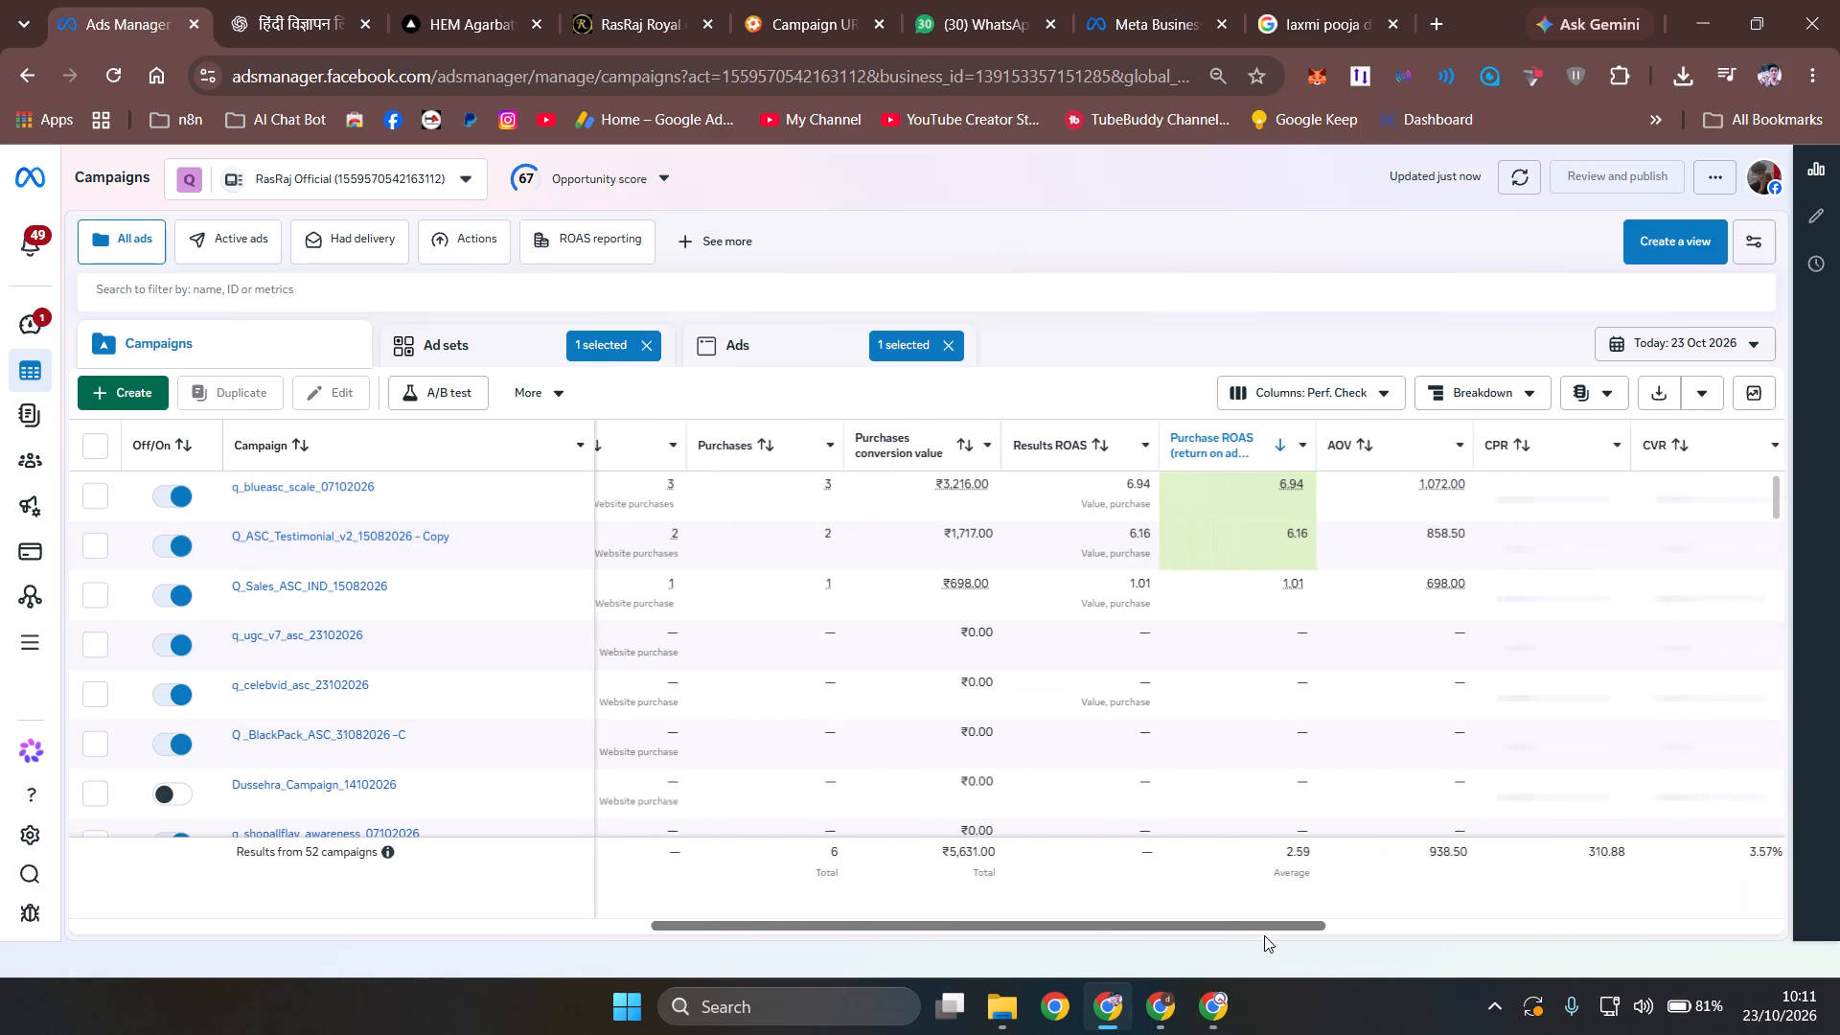
left_click_drag(1264, 935, 1310, 944)
left_click(373, 535)
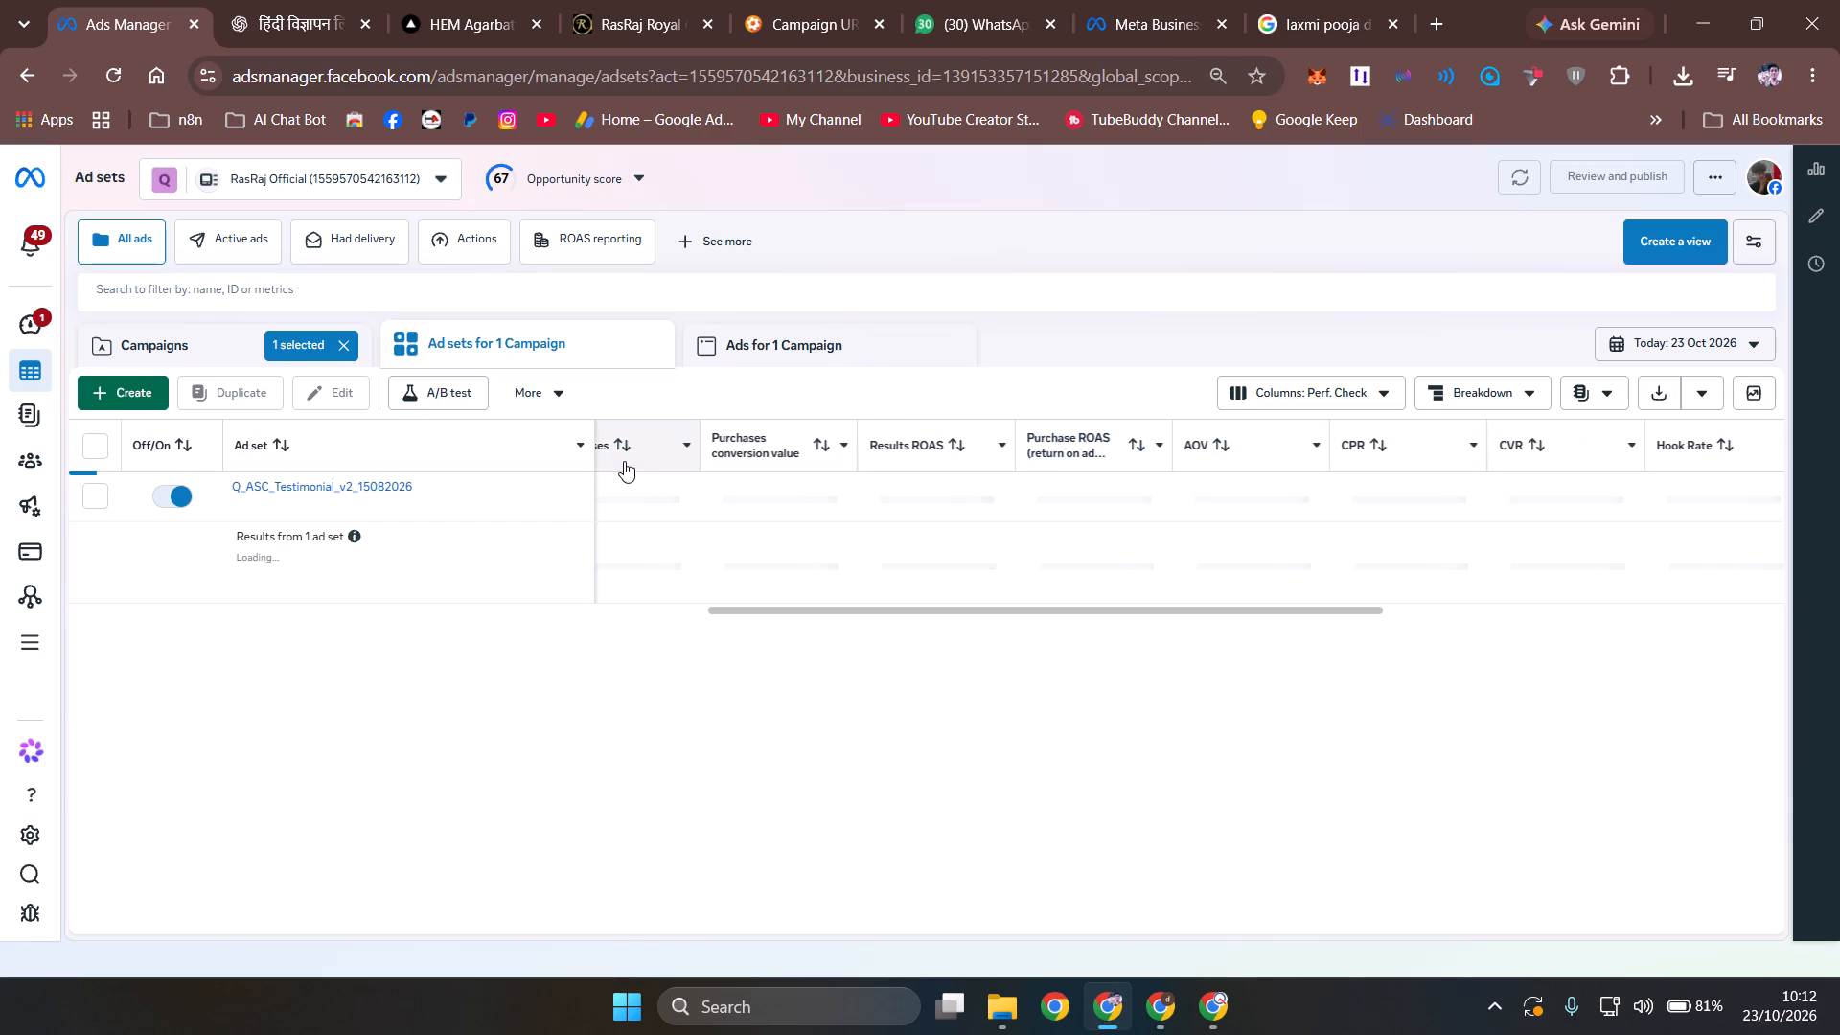
left_click(724, 352)
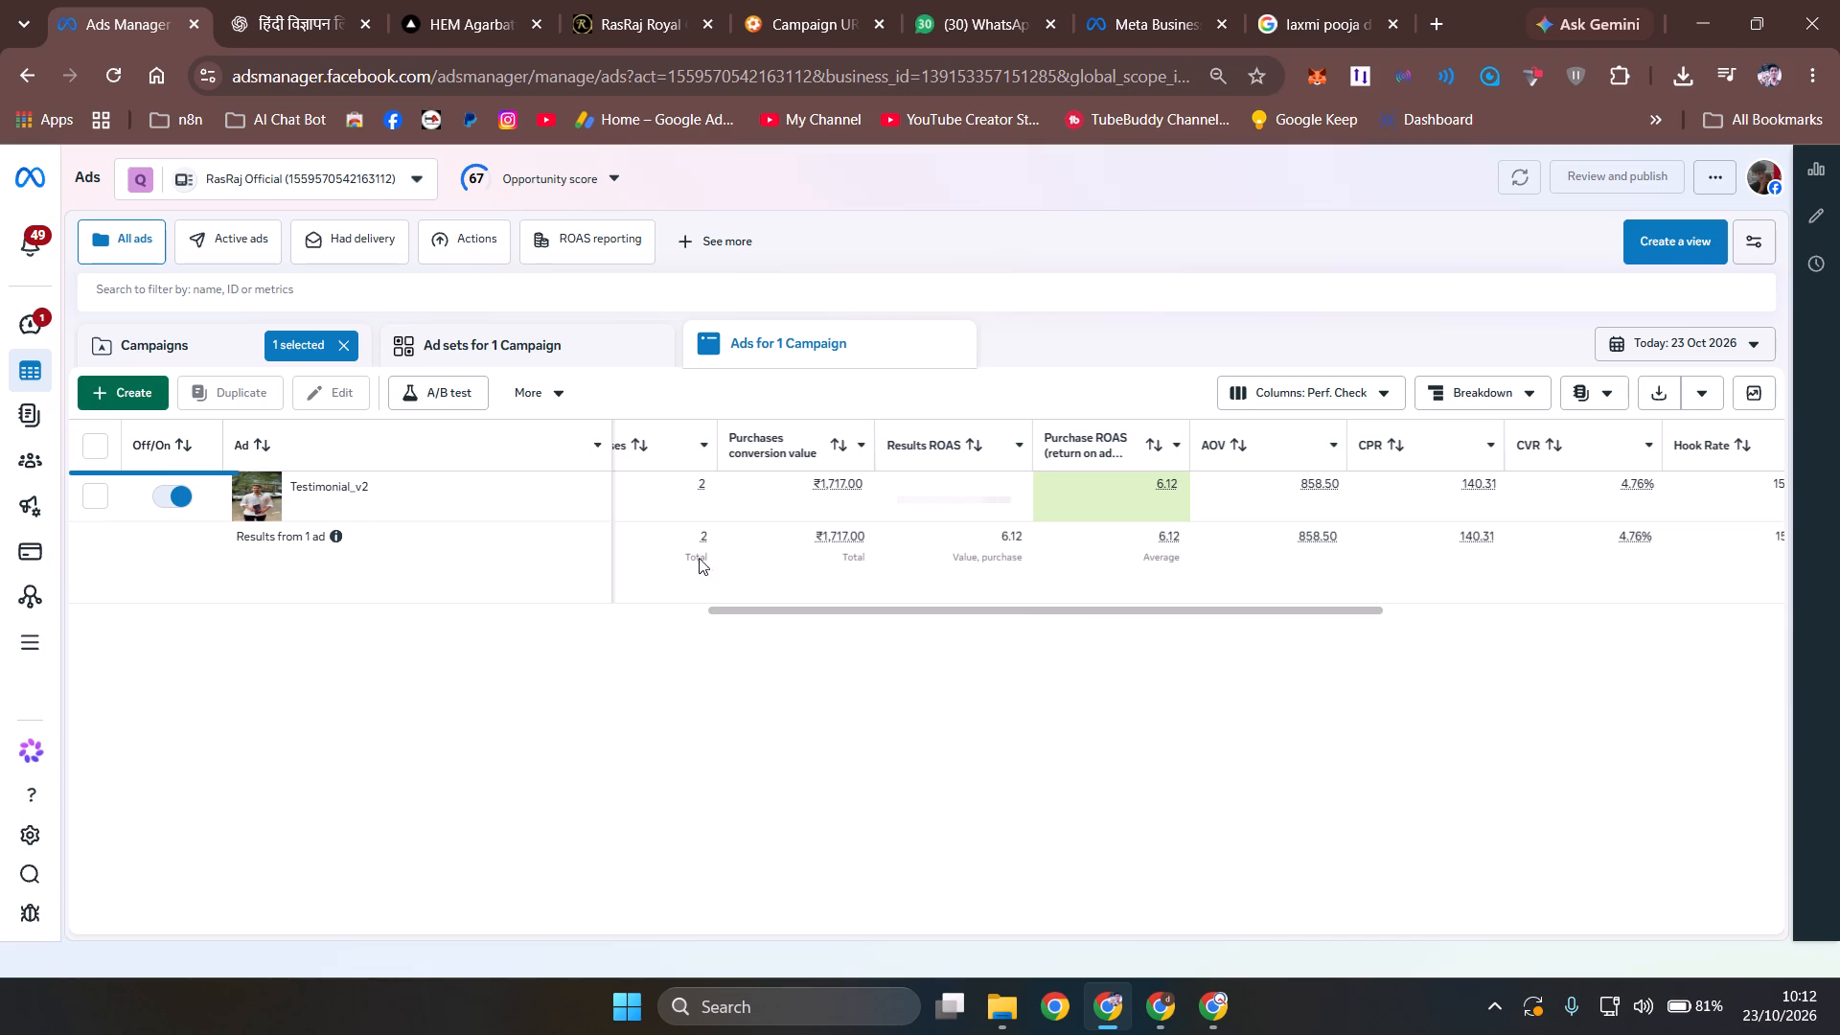
left_click(204, 365)
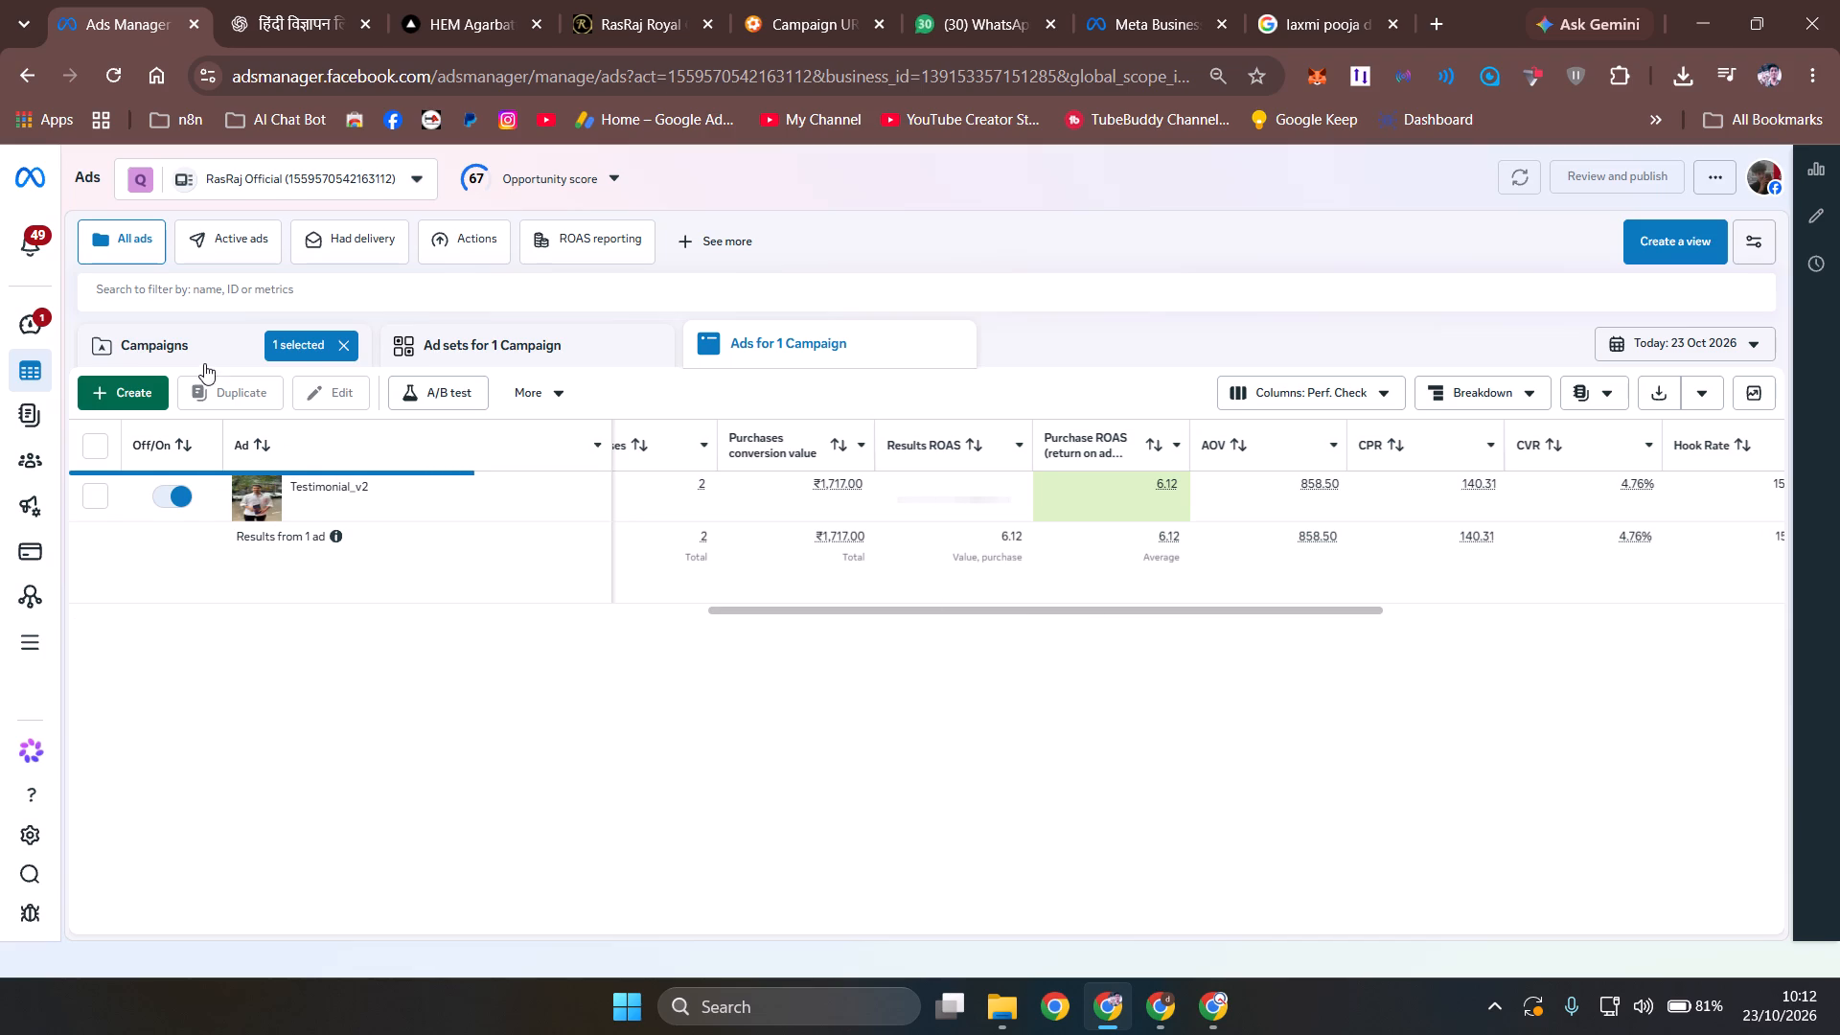
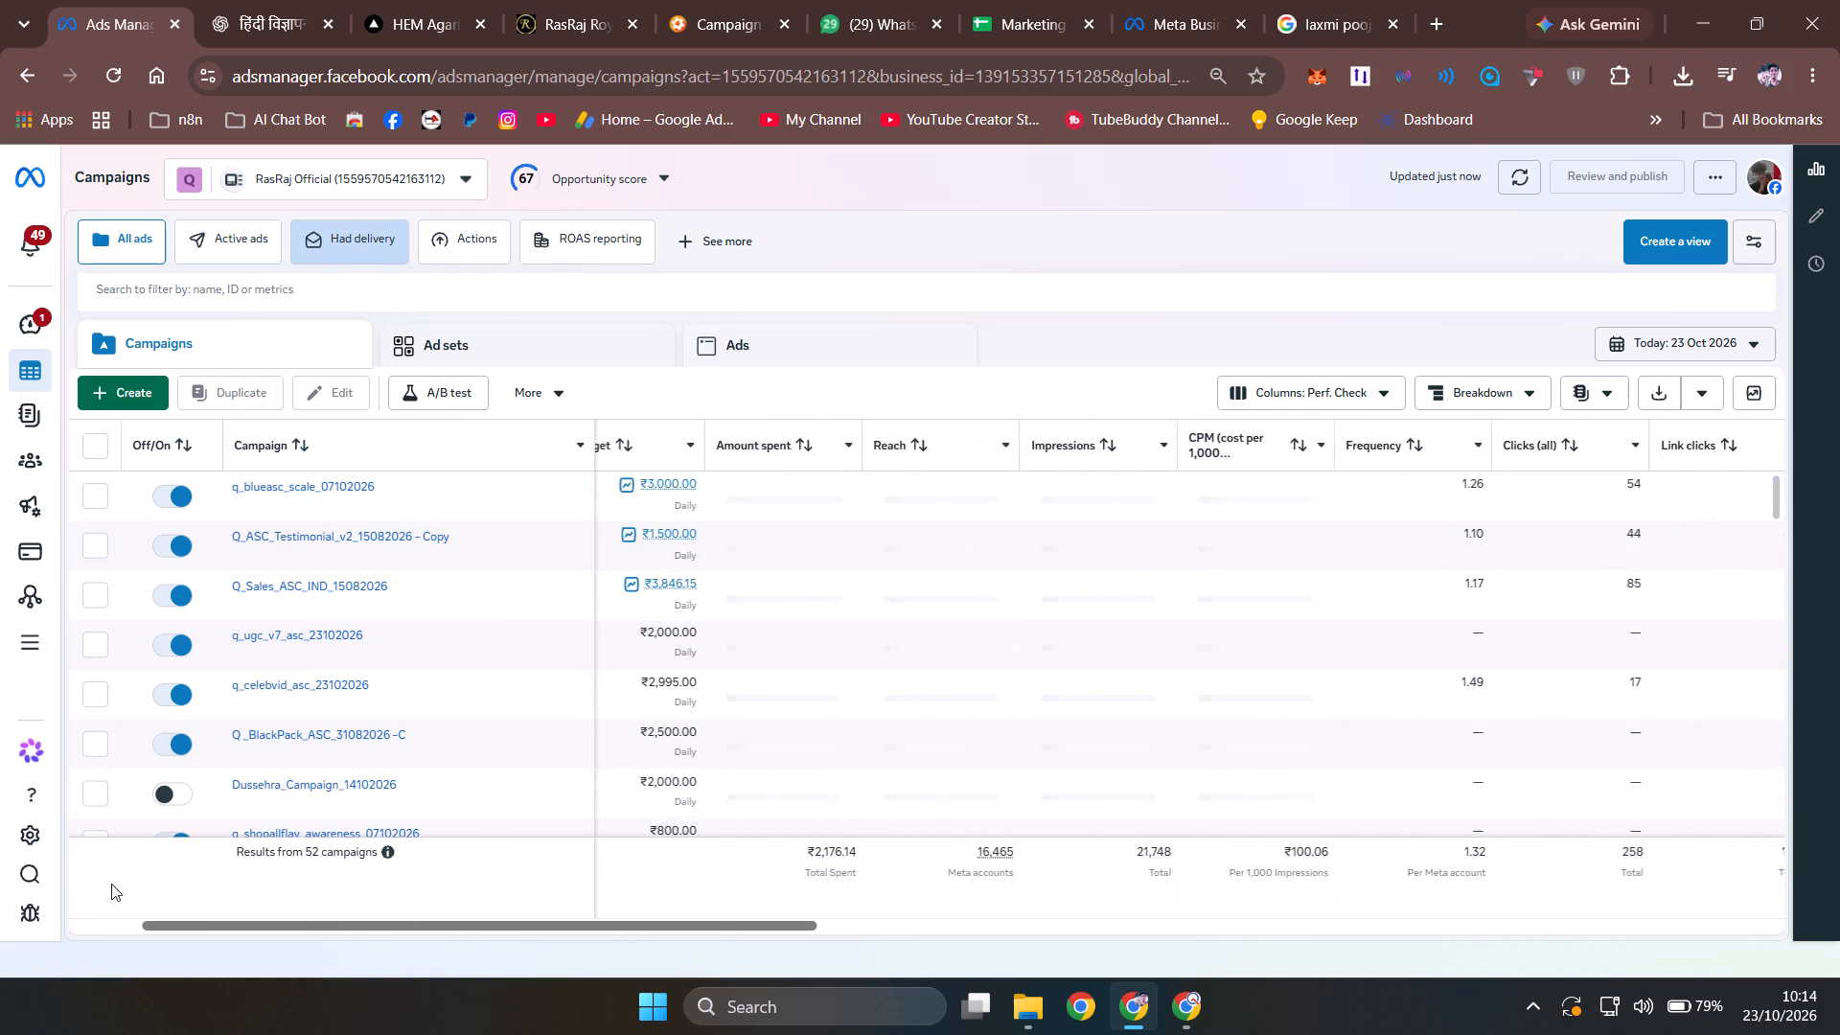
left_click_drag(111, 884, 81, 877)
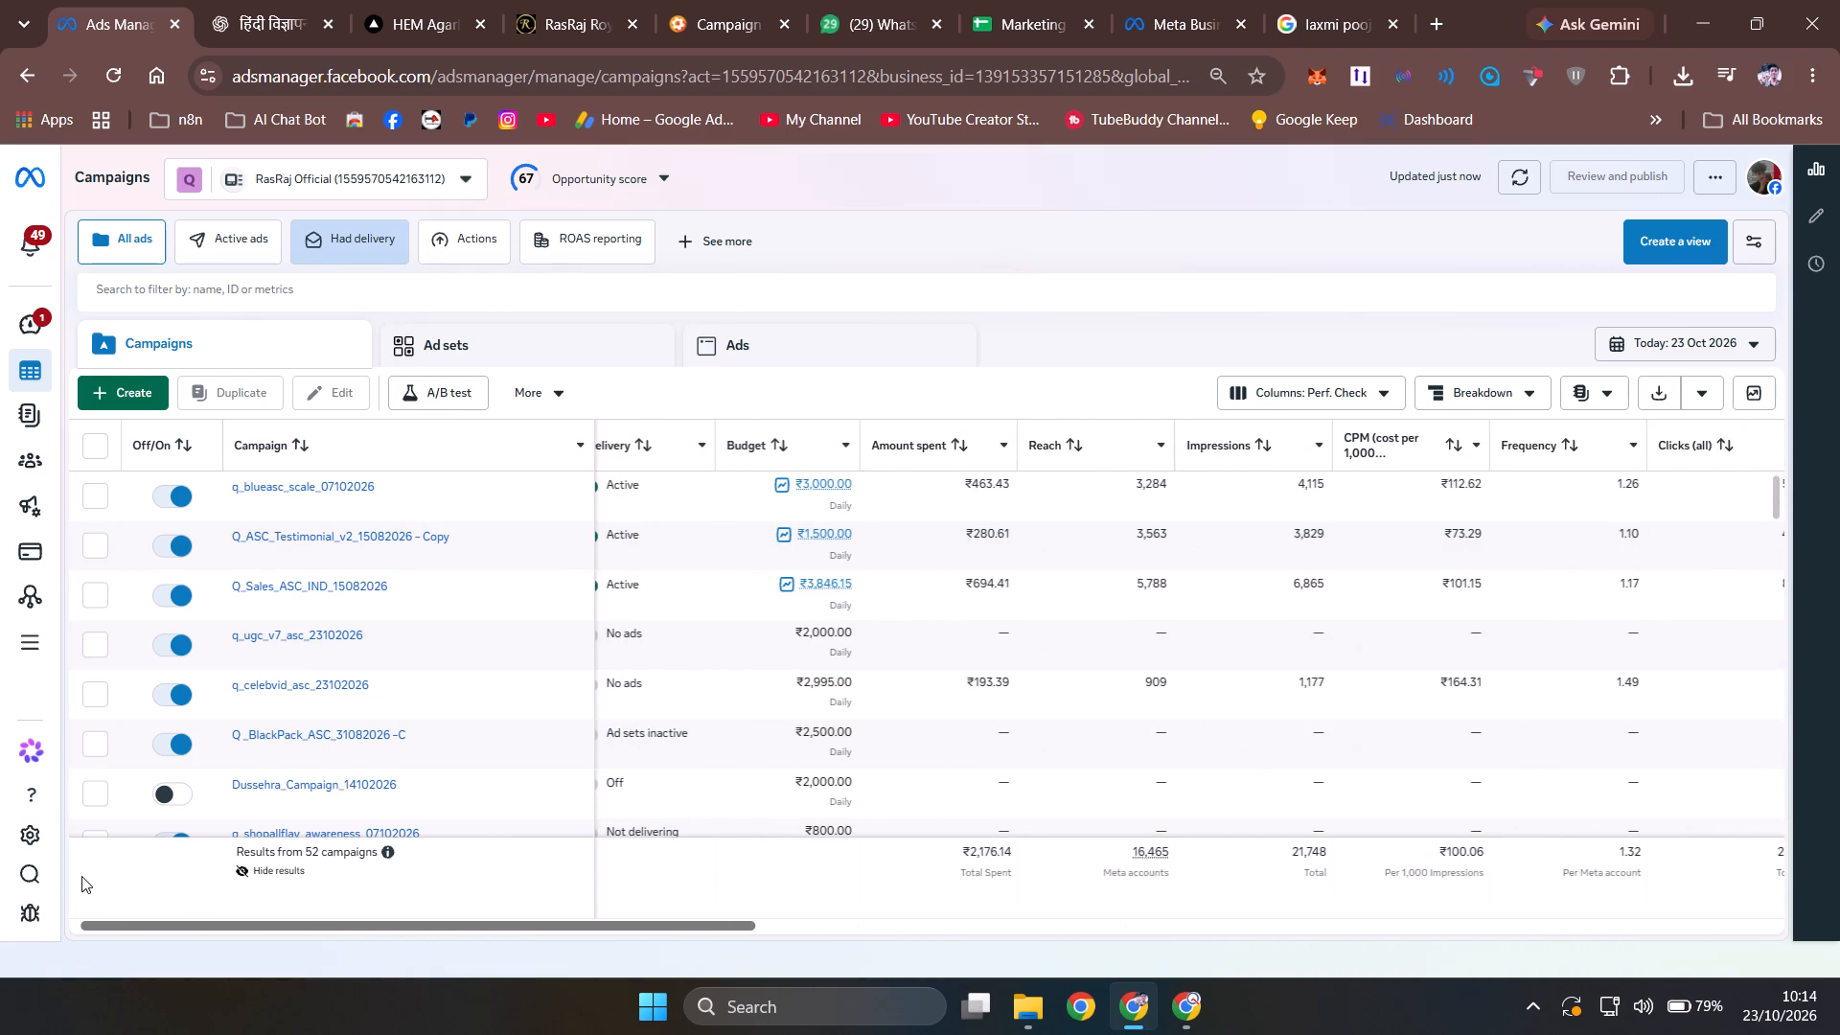
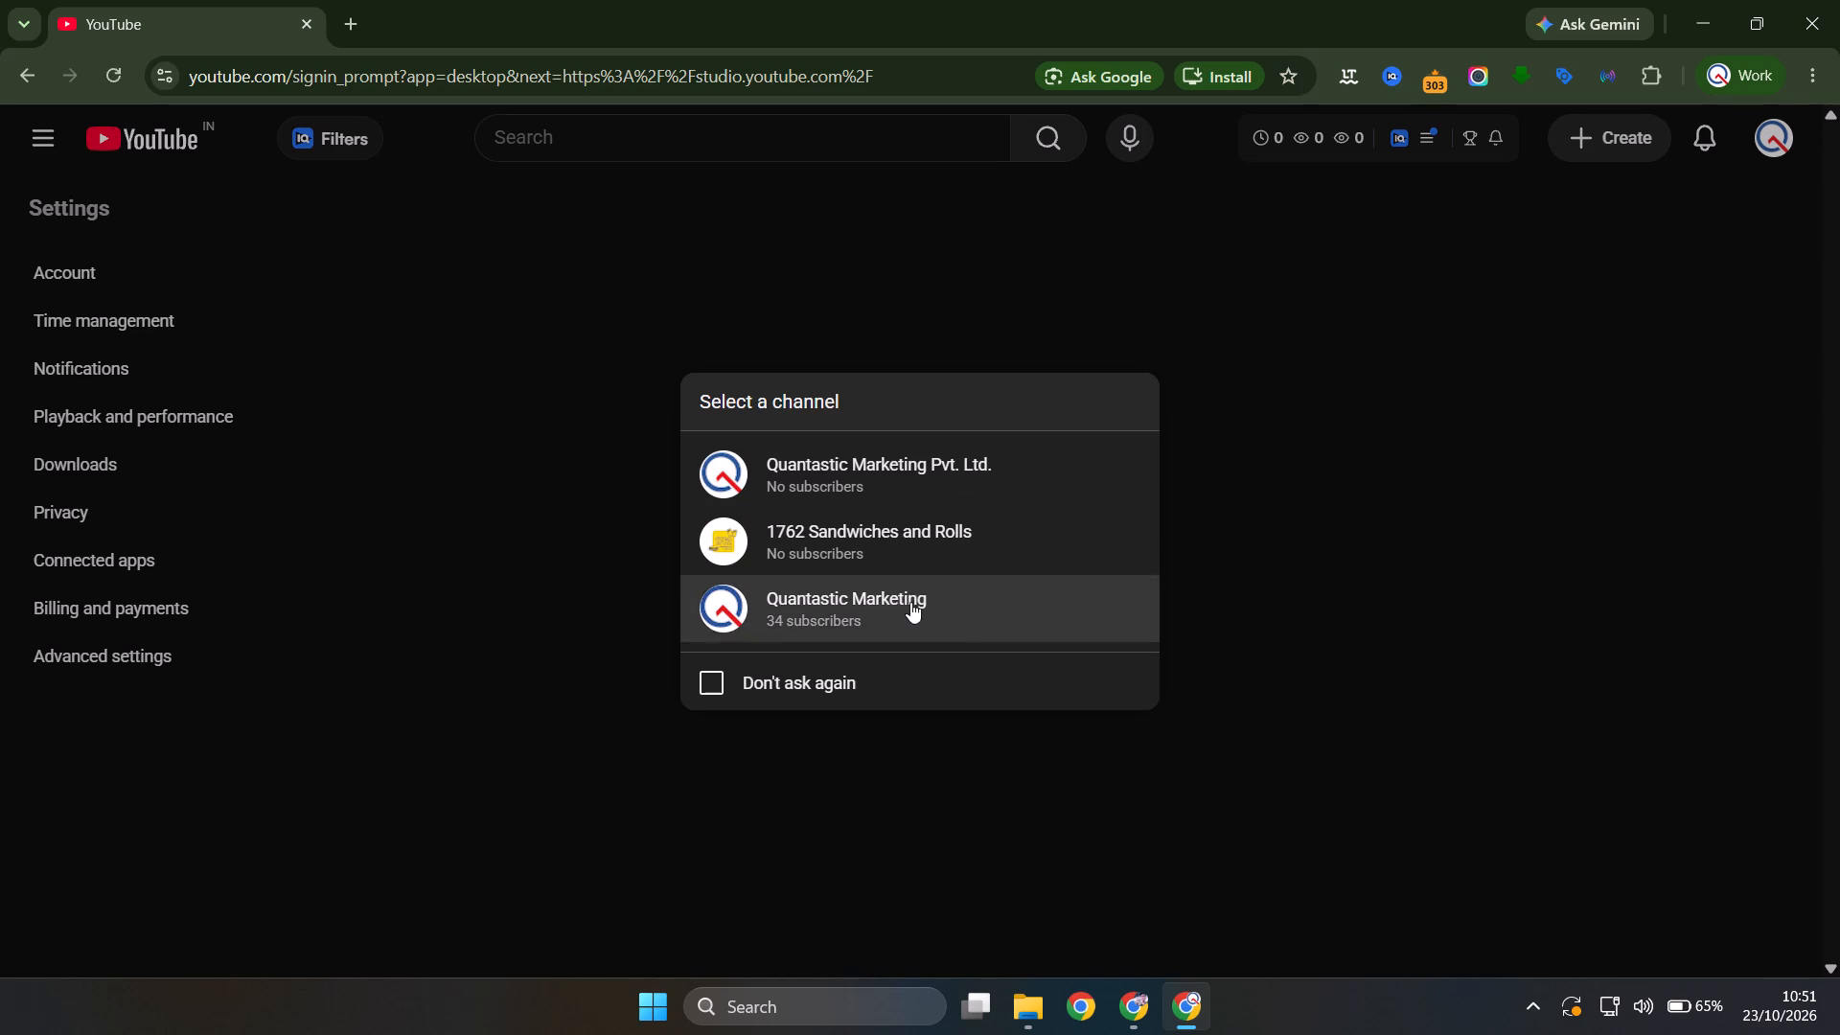
Enter YouTube Studio with the Quantastic Marketing Pvt. Ltd. channel and opt out of being asked again.
left_click(733, 673)
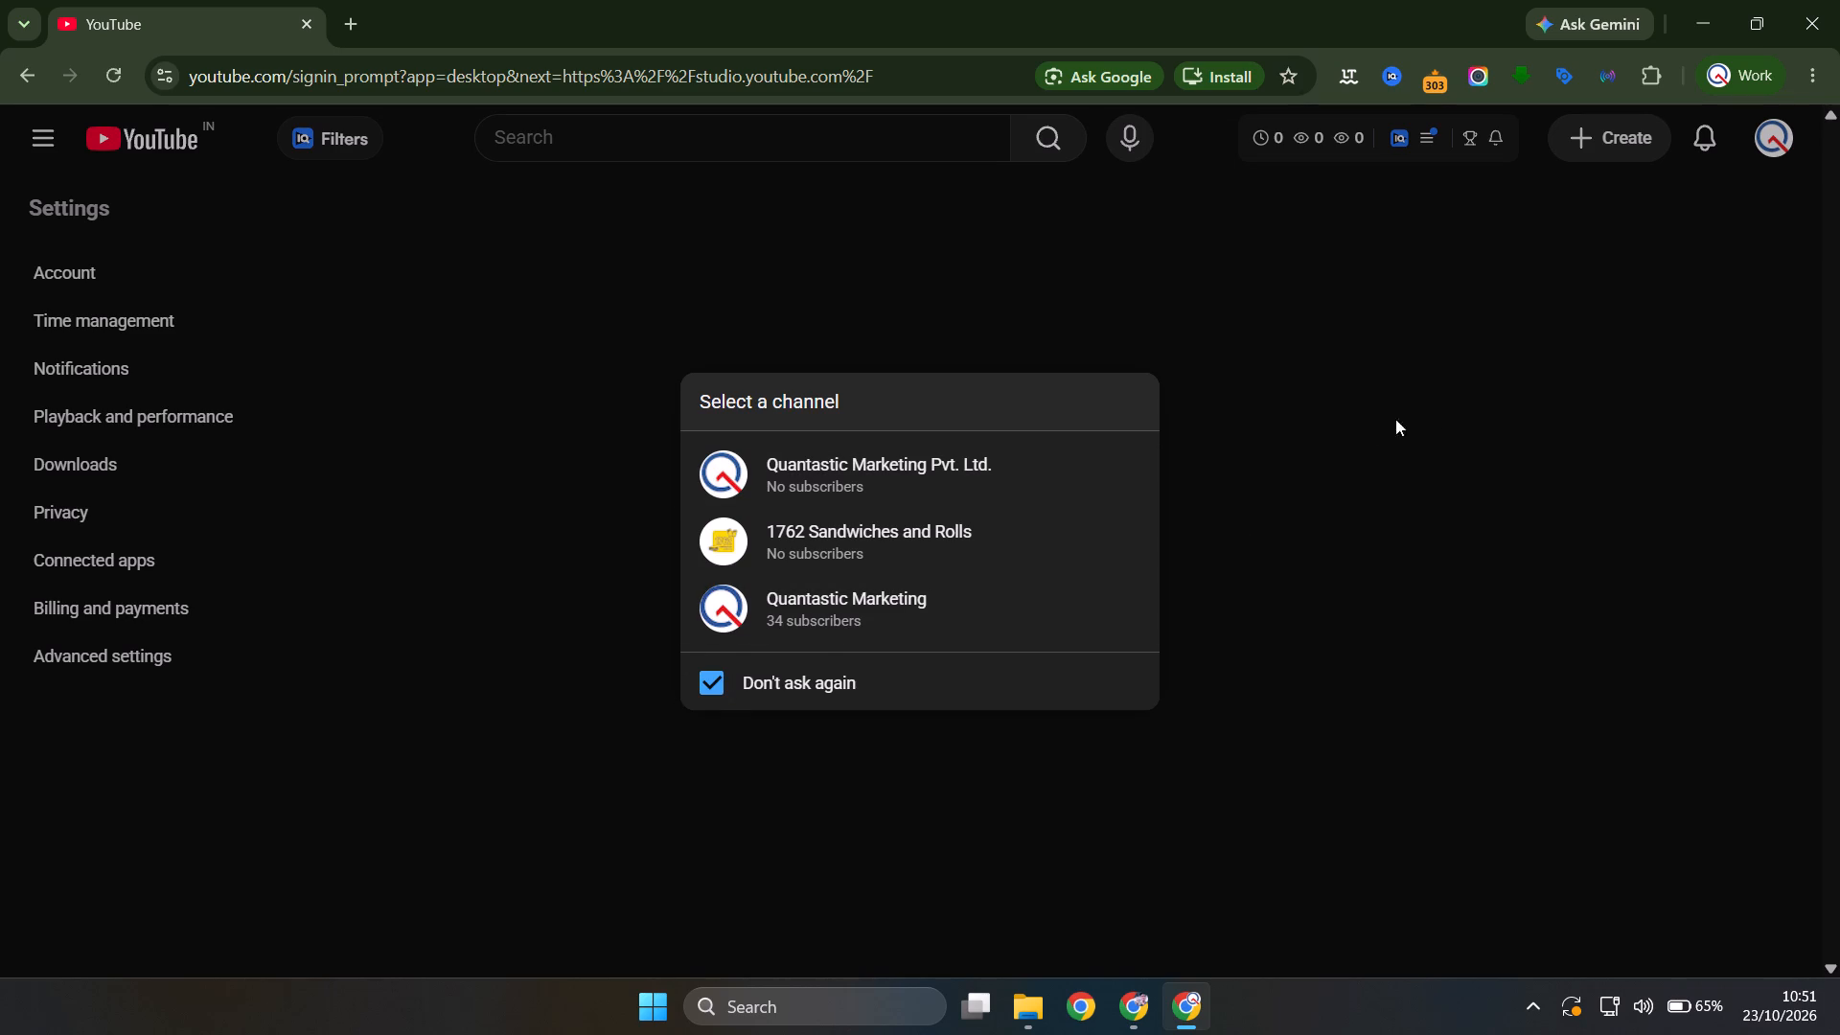
left_click(1533, 428)
left_click(1780, 142)
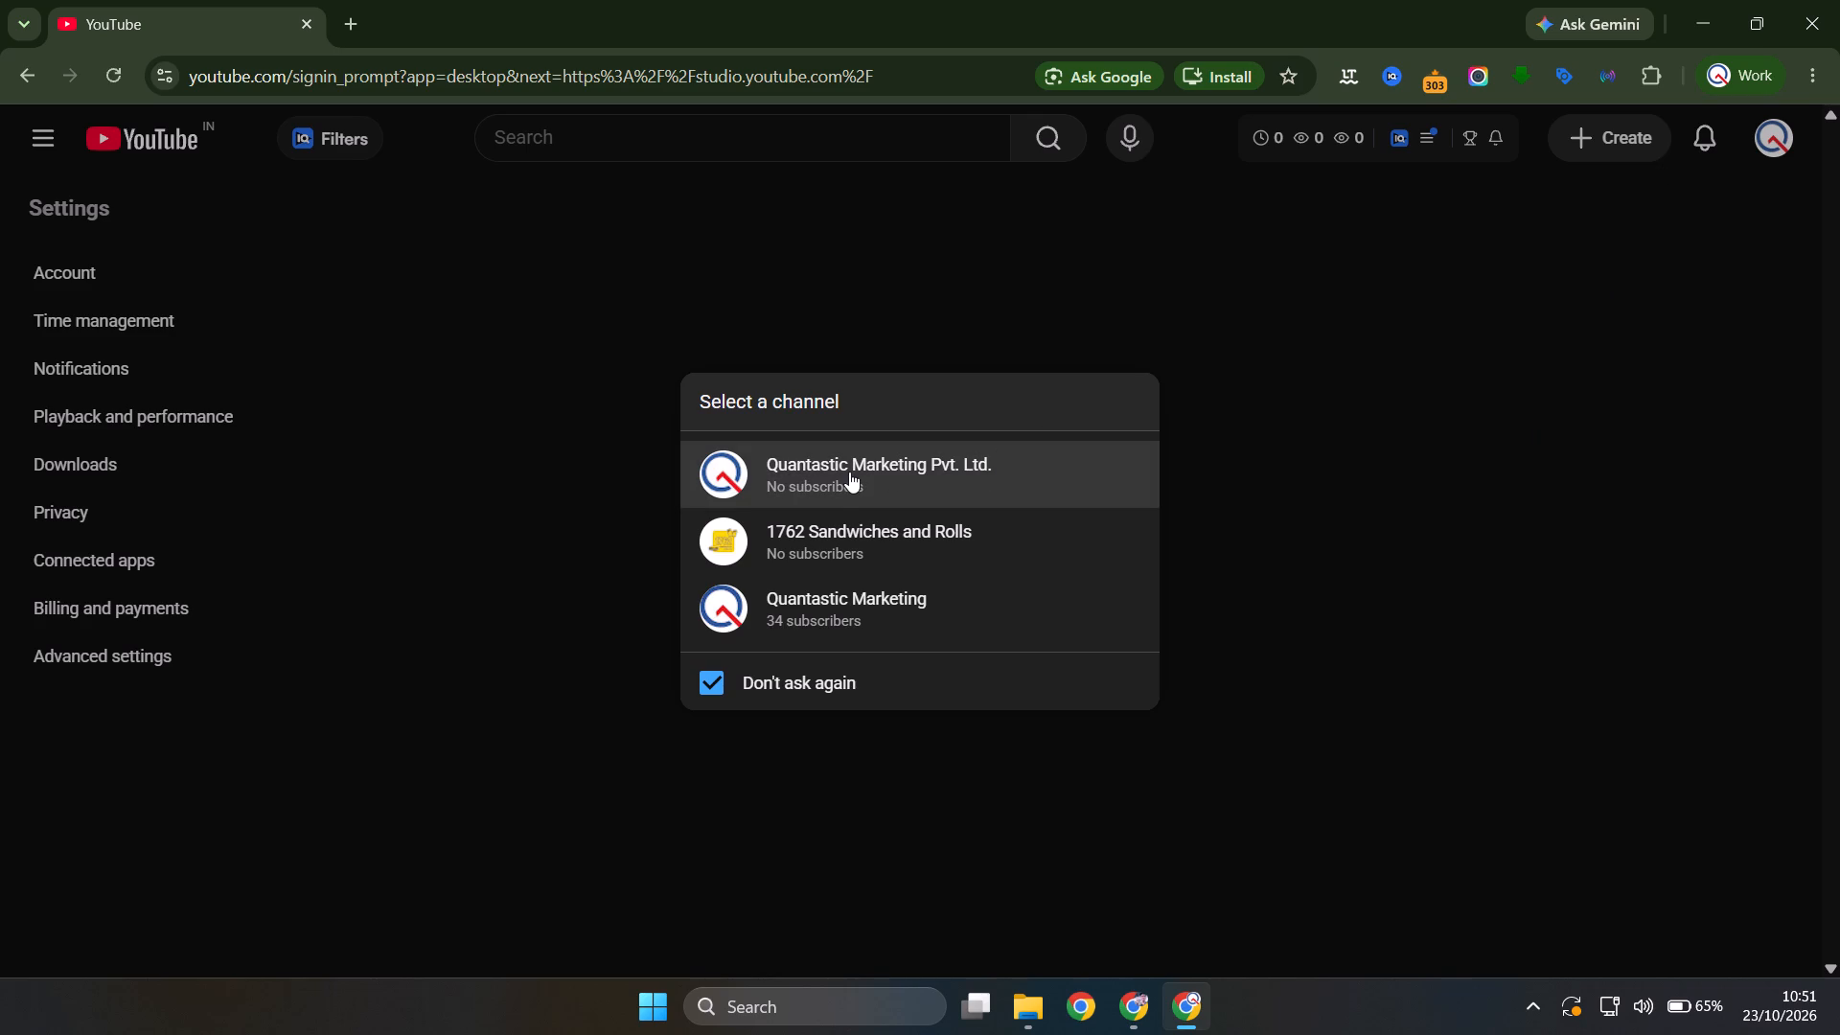
left_click(849, 471)
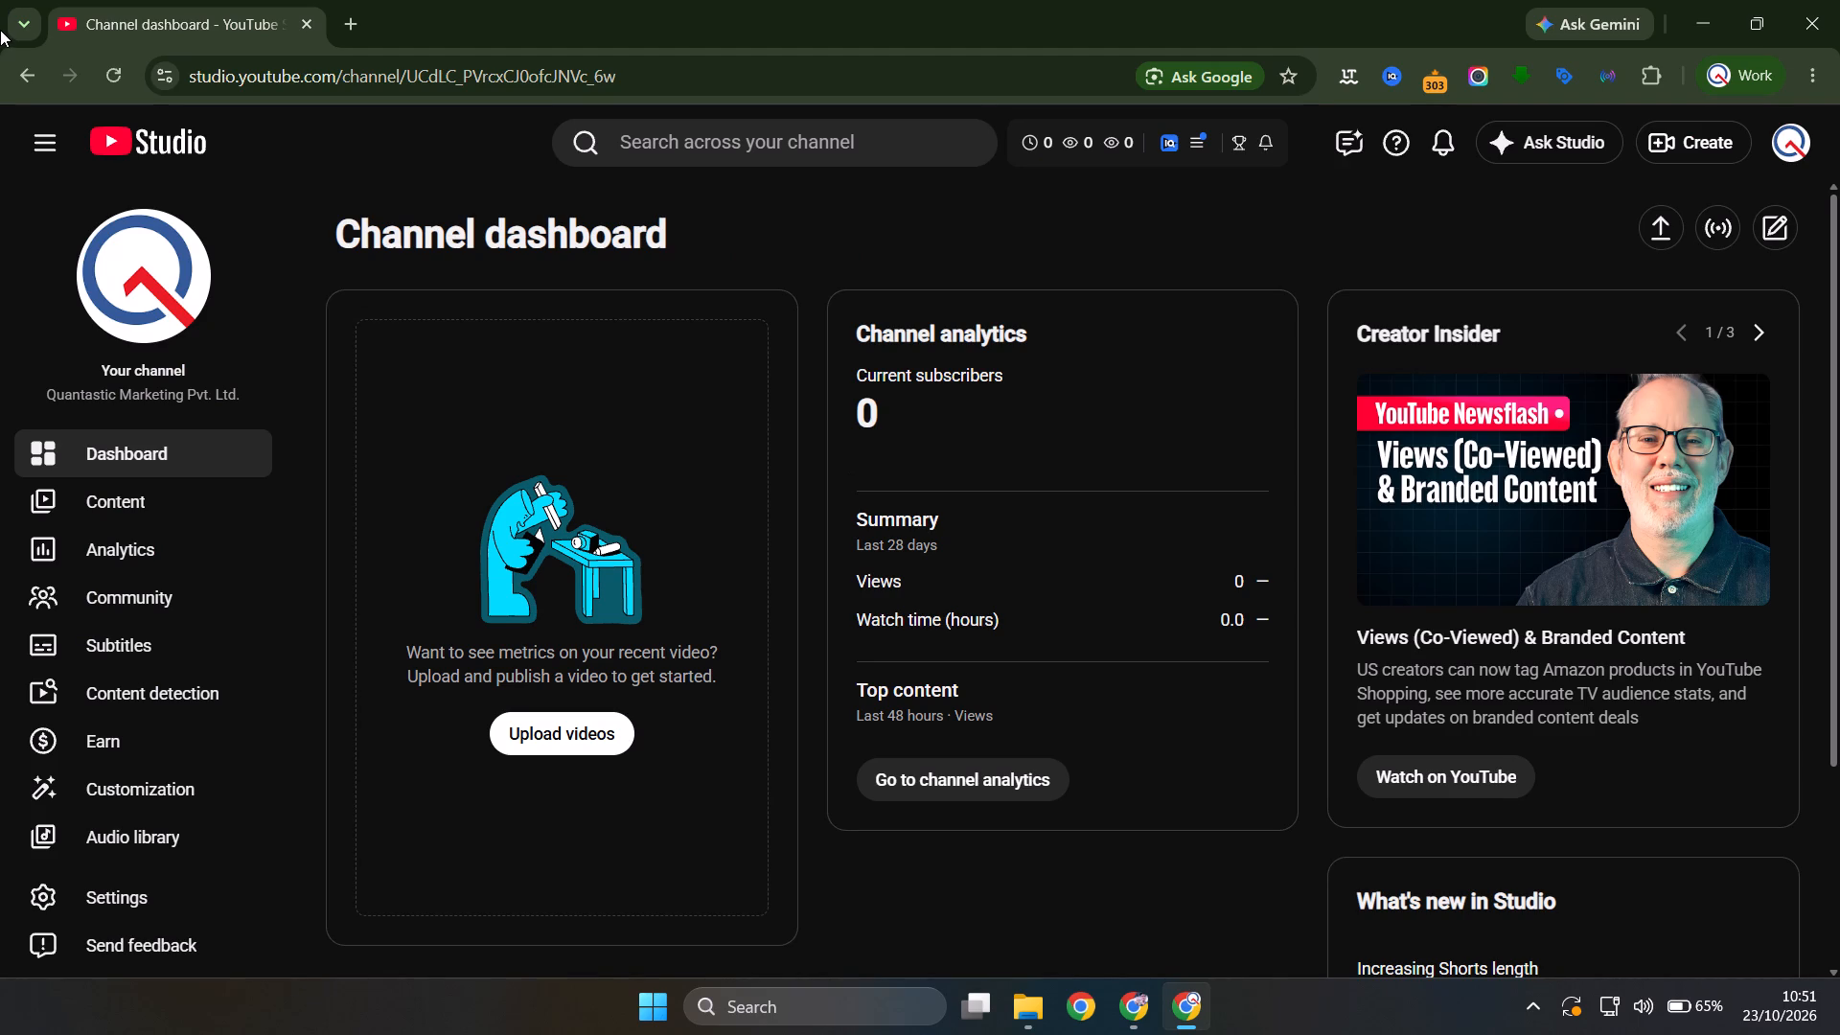
Switch the Studio account to the HEM Fragrances channel.
left_click(1792, 149)
left_click(1671, 410)
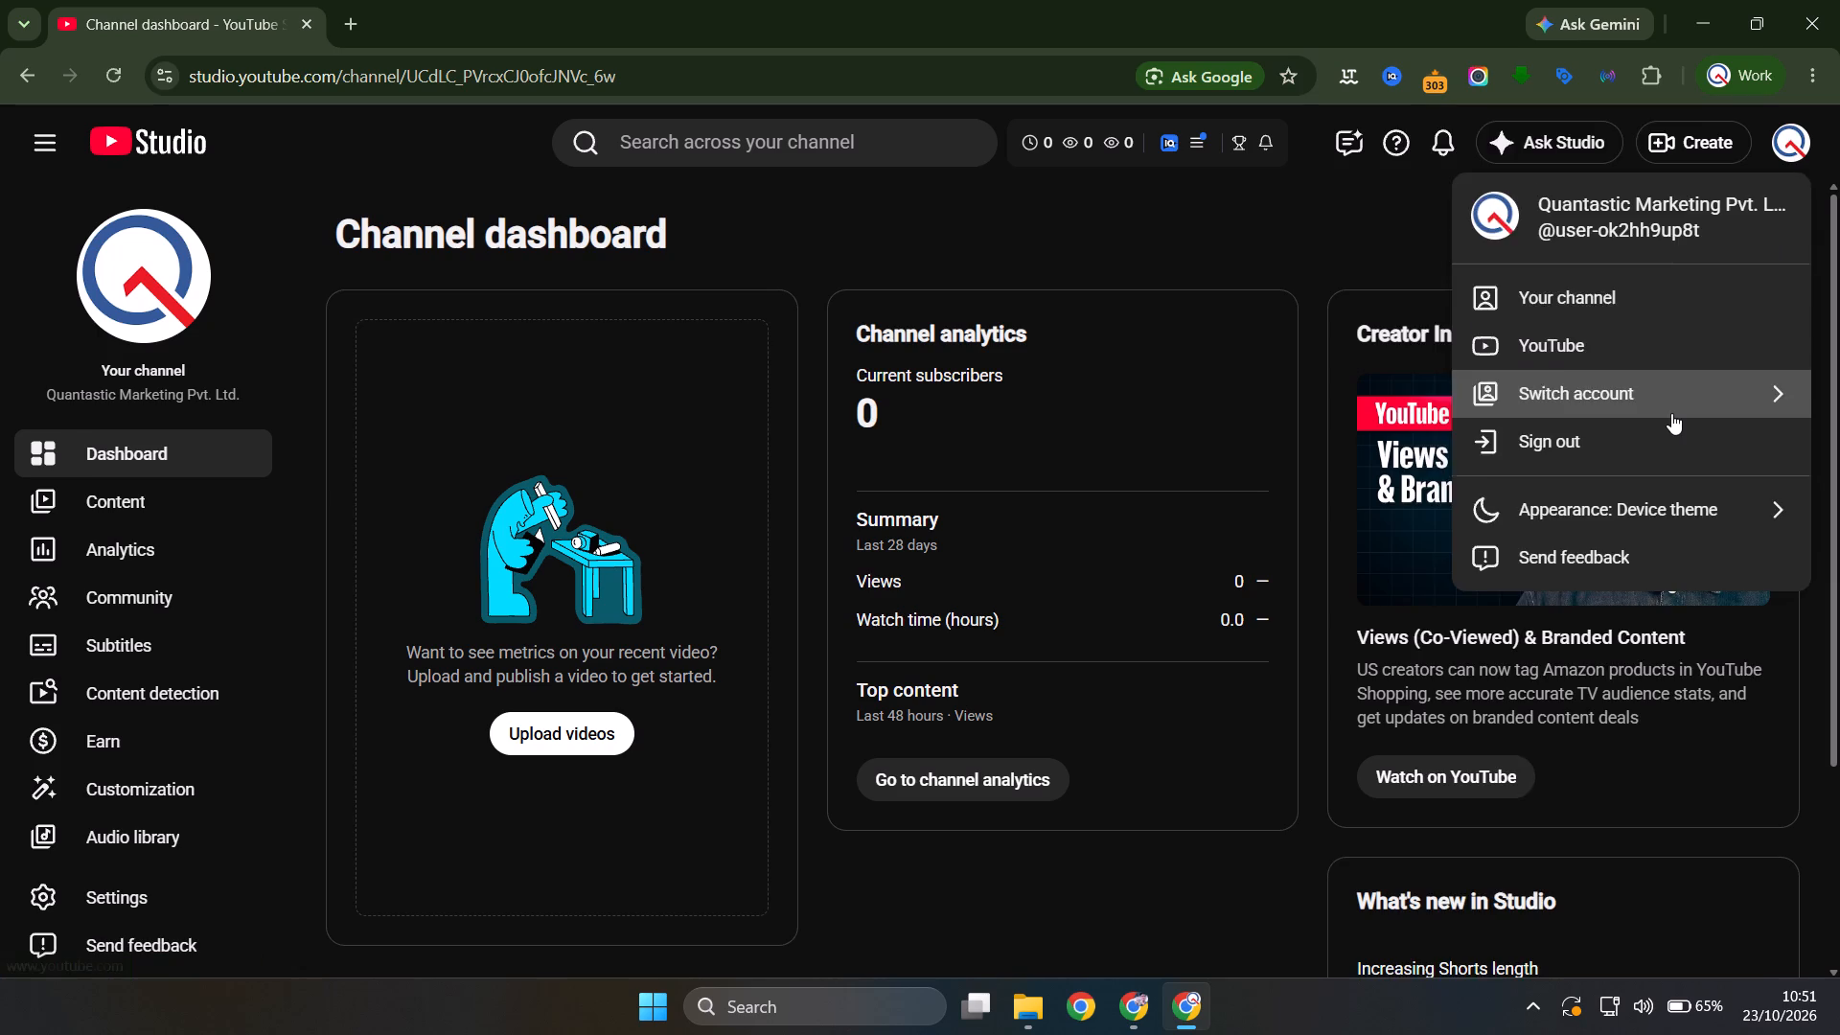
scroll(1522, 639, "down", 3)
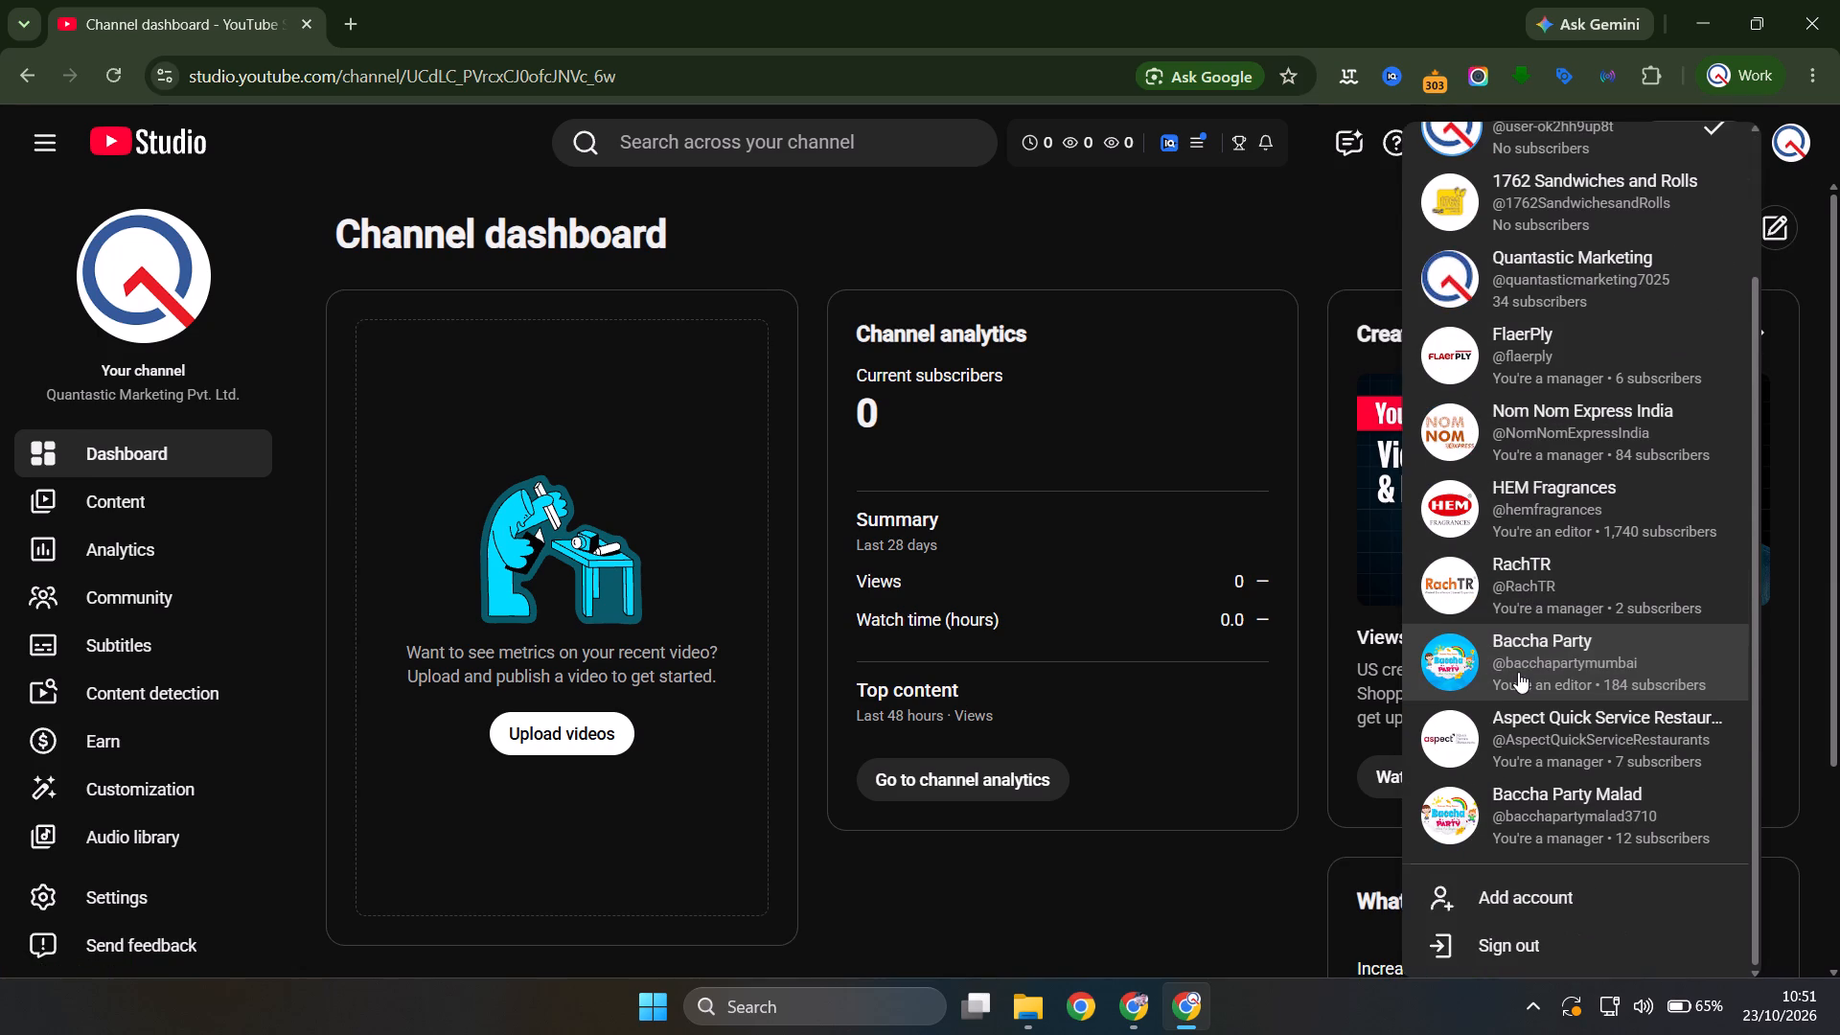
scroll(1518, 672, "down", 1)
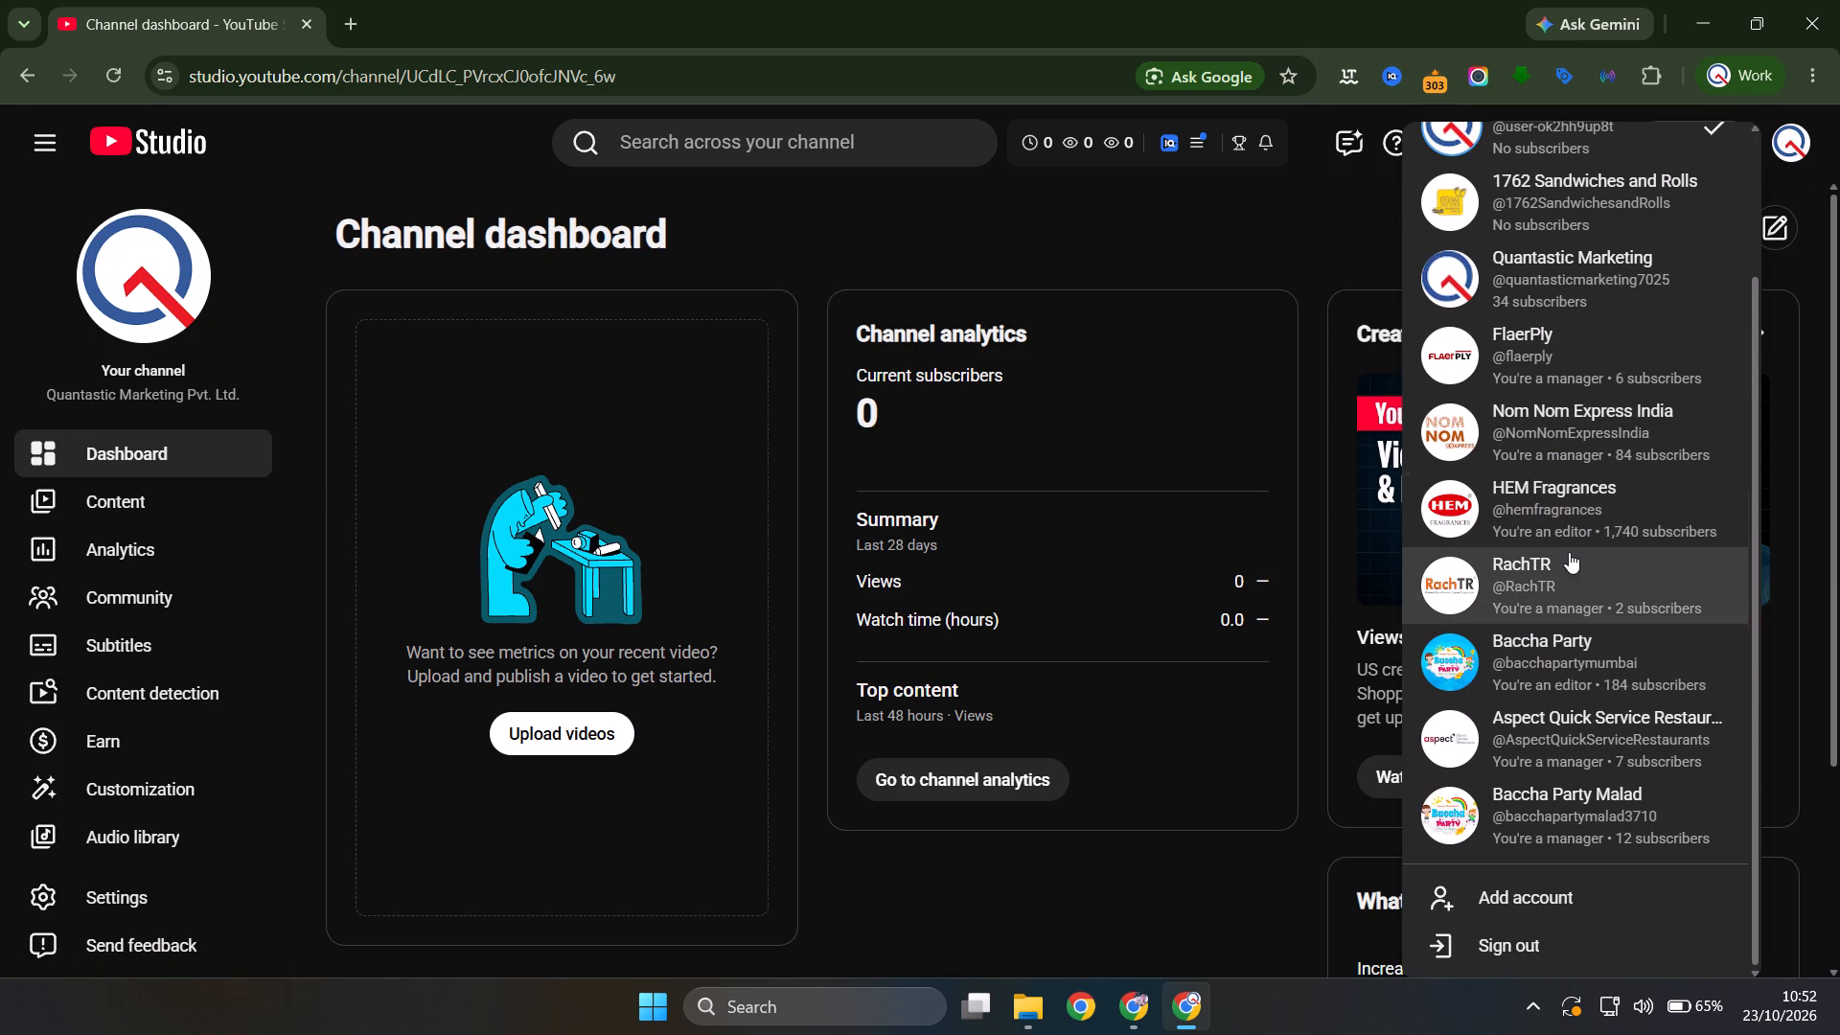
left_click(1517, 494)
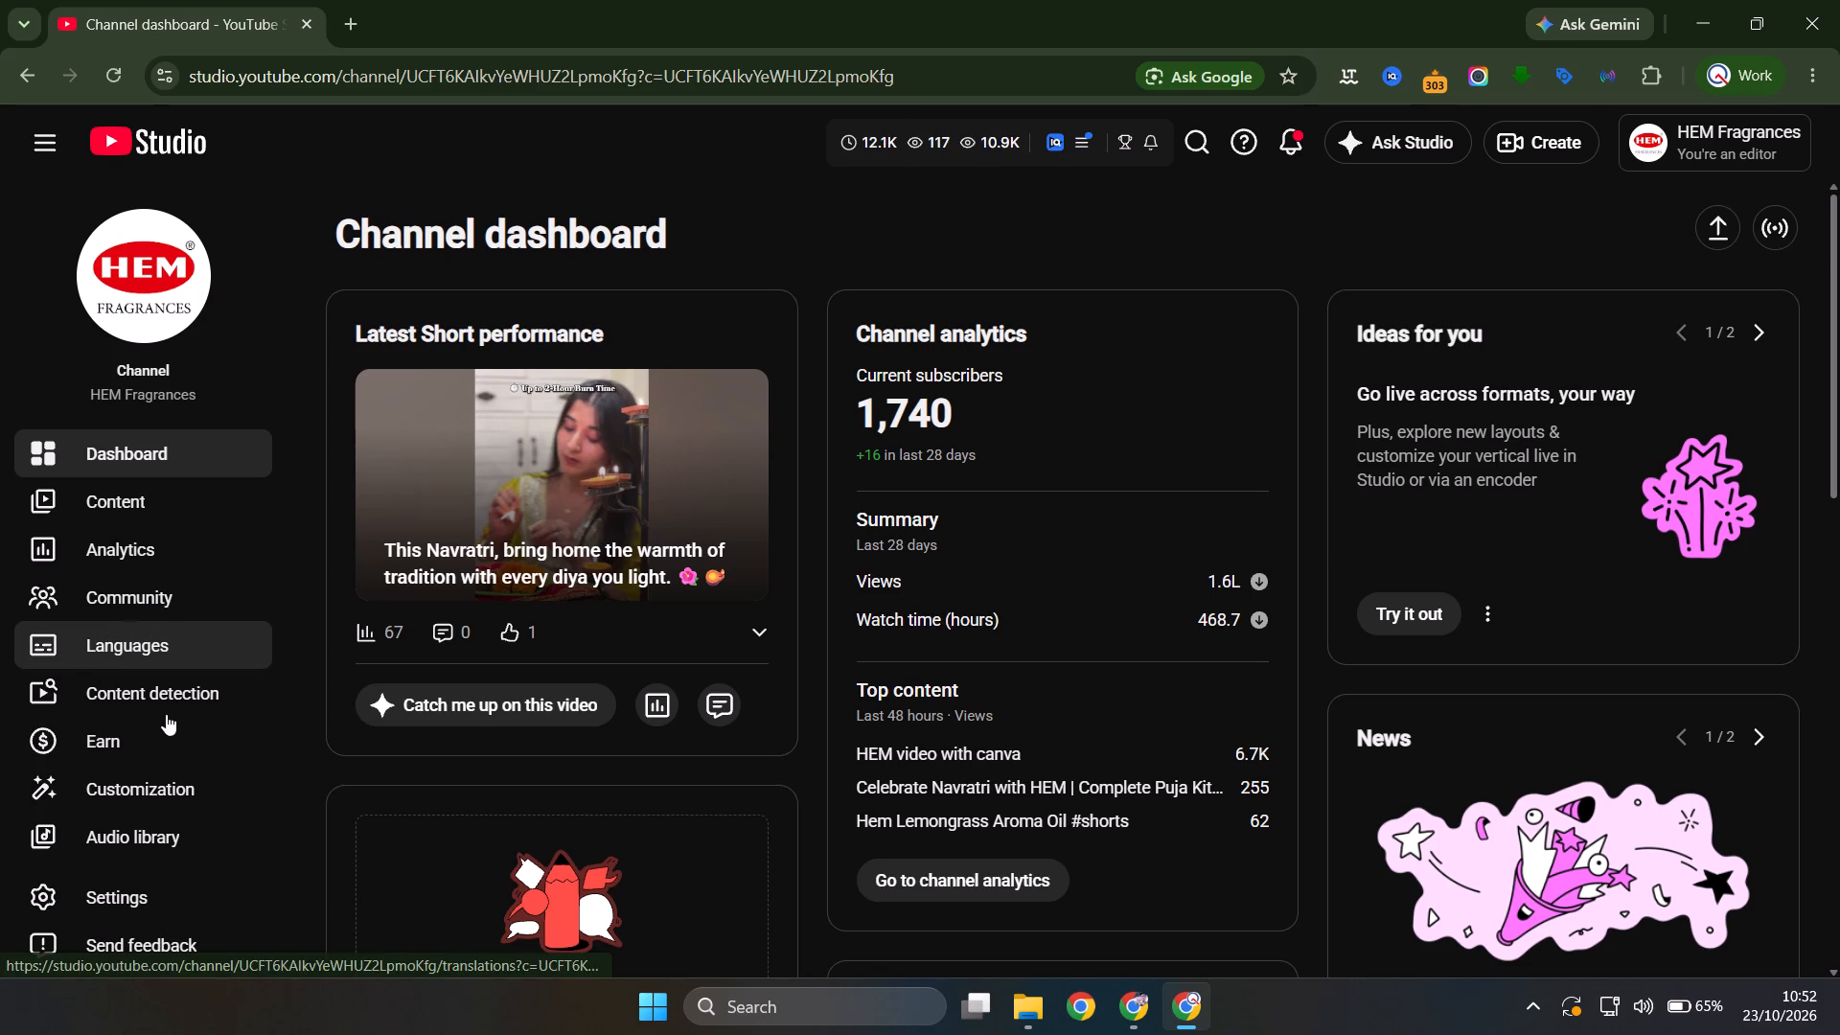
Open the channel customization page for HEM Fragrances.
left_click(152, 802)
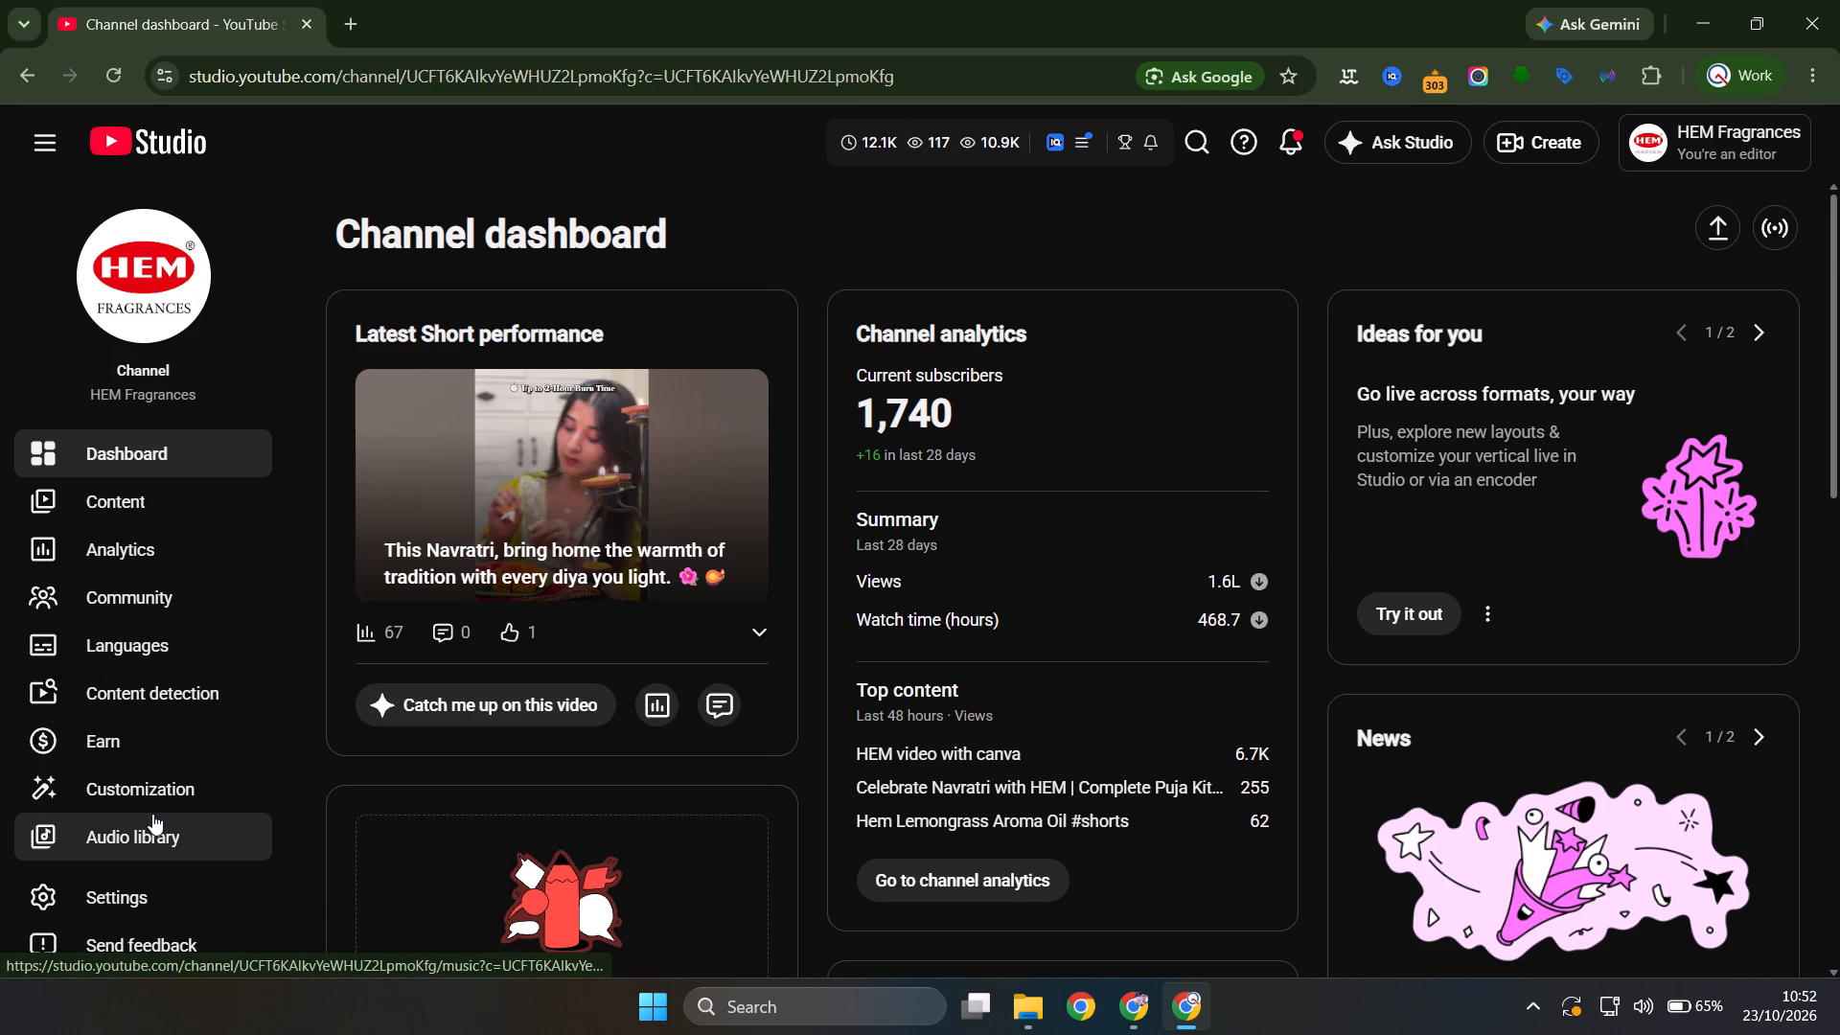
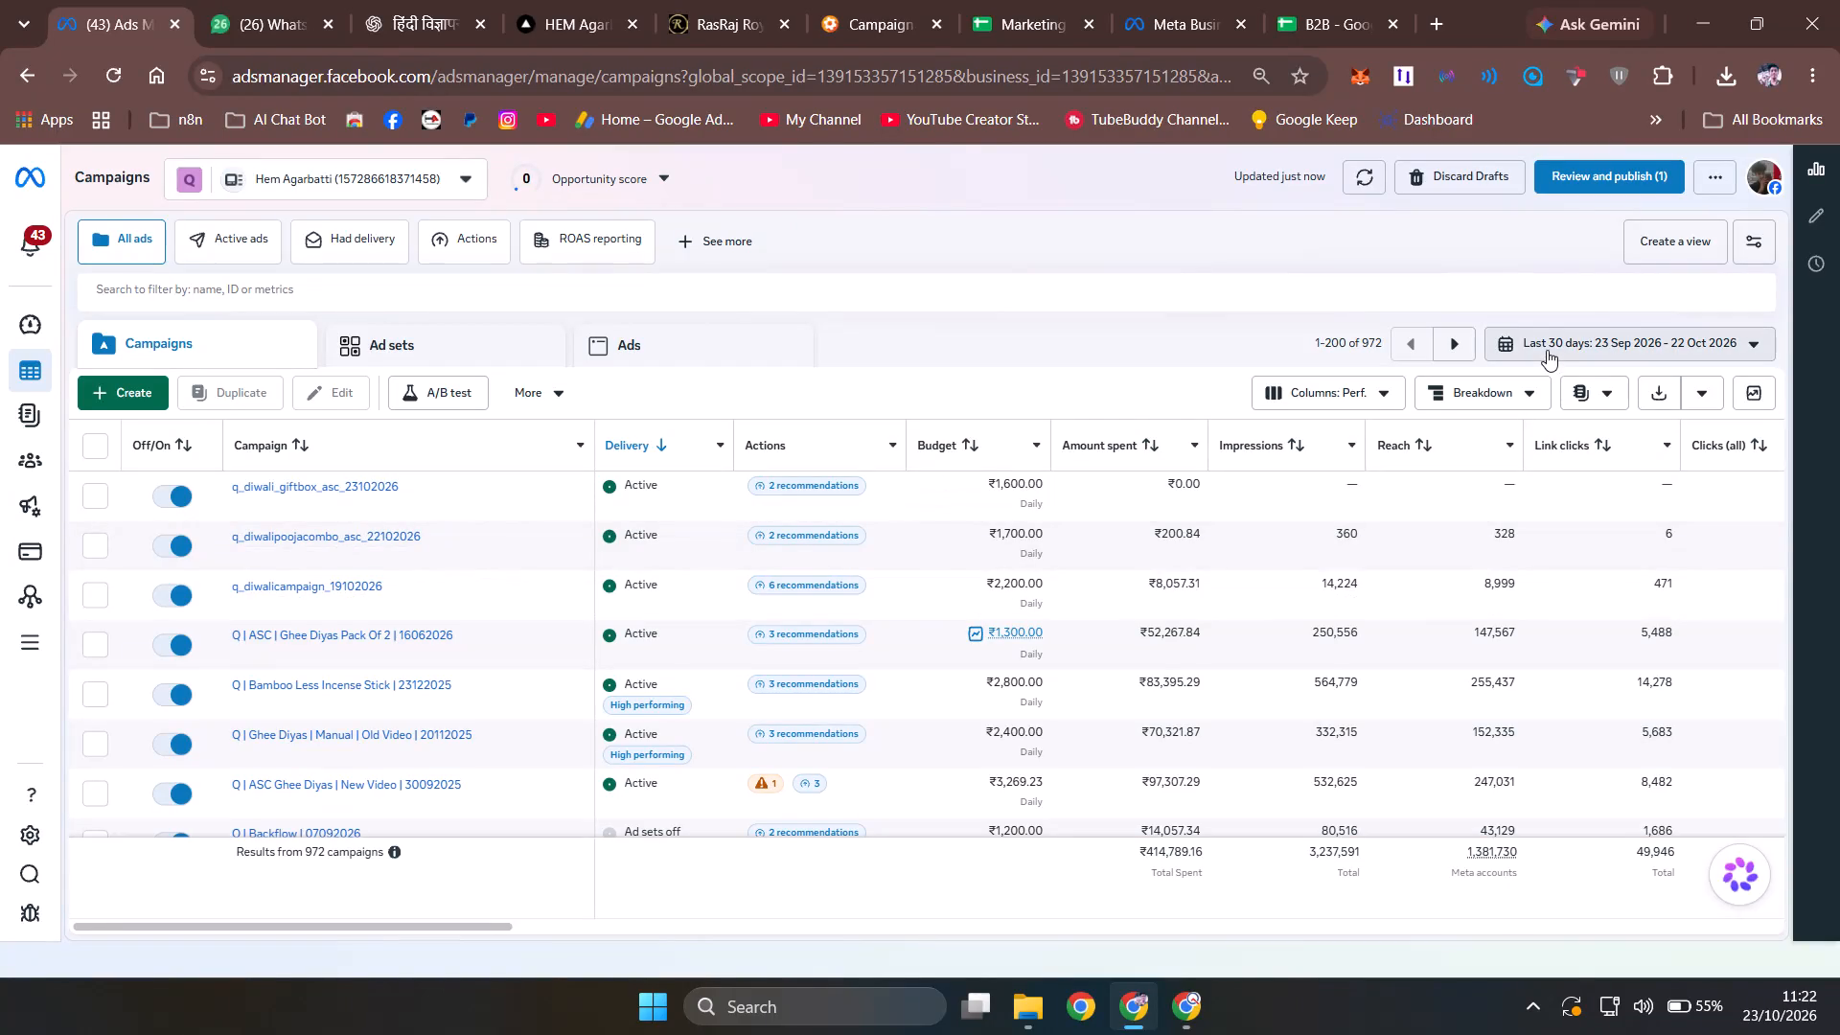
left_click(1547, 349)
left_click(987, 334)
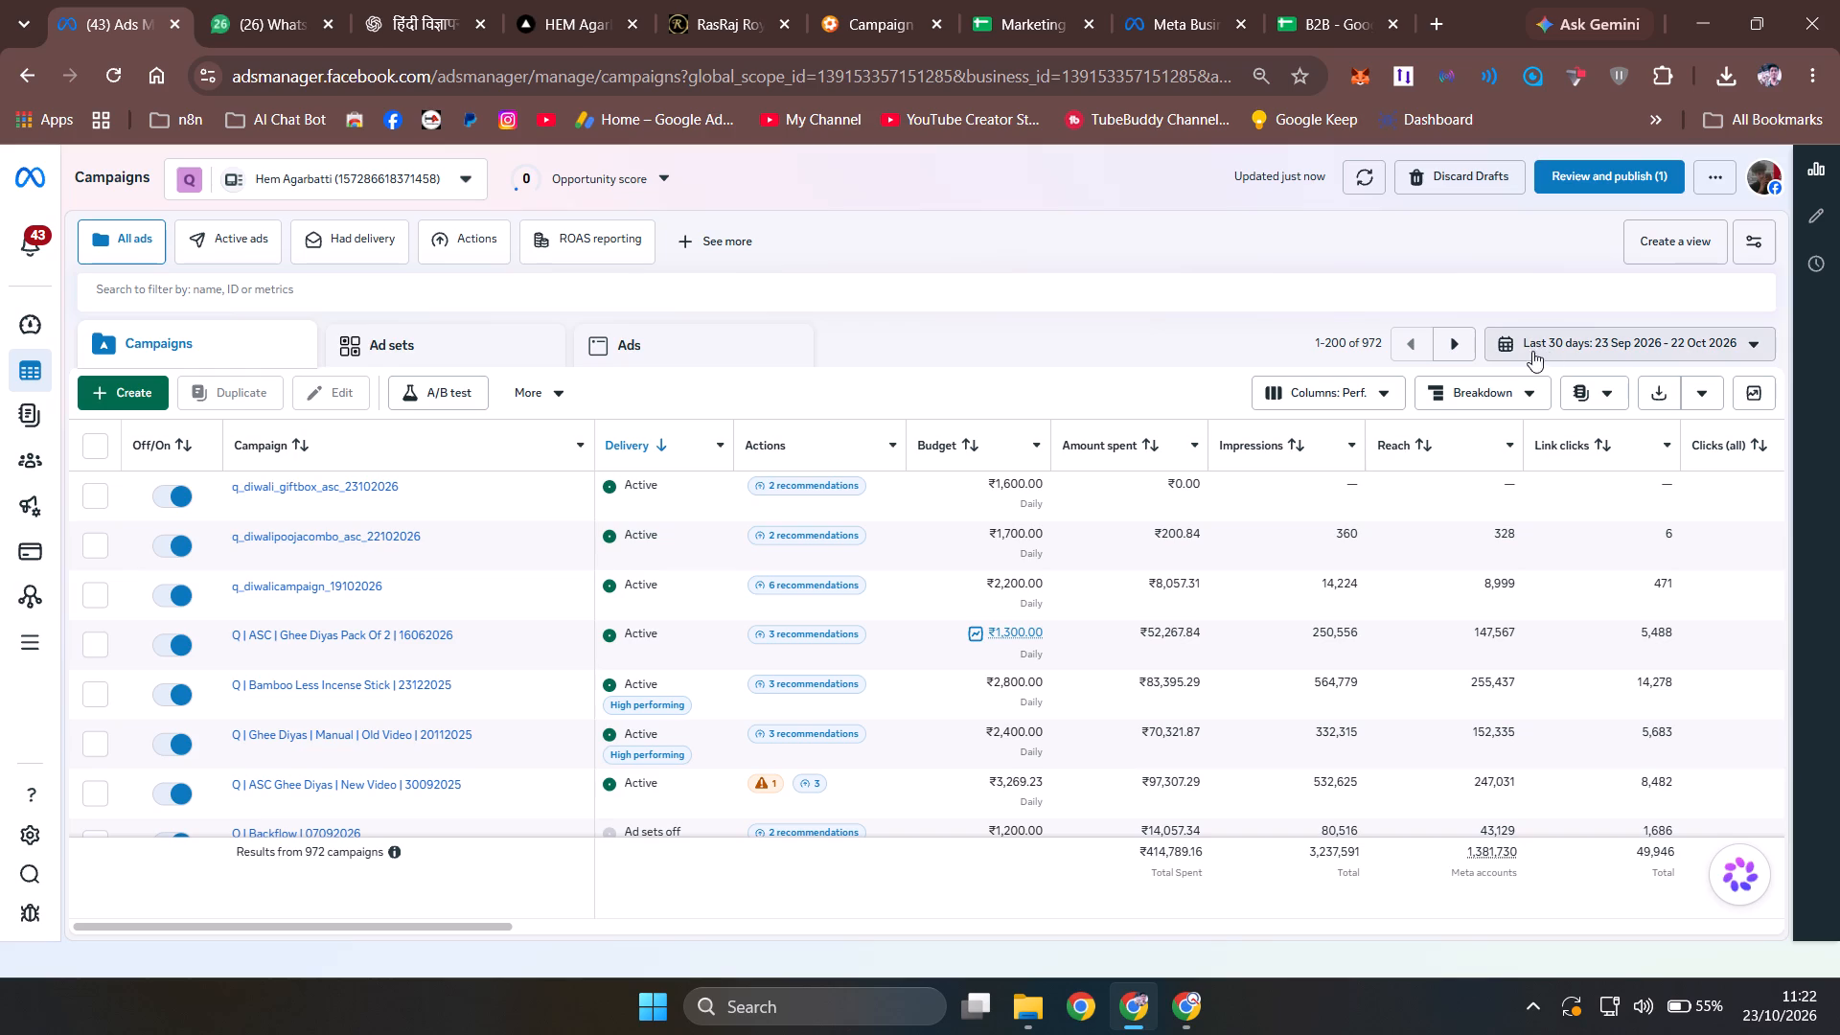
In campaign q_diwalicampaign_19102026, turn off the ad sets q_anant_blessing_19102026 and q_aradhnabliss_giftbox_19102026 - Copy.
left_click(264, 585)
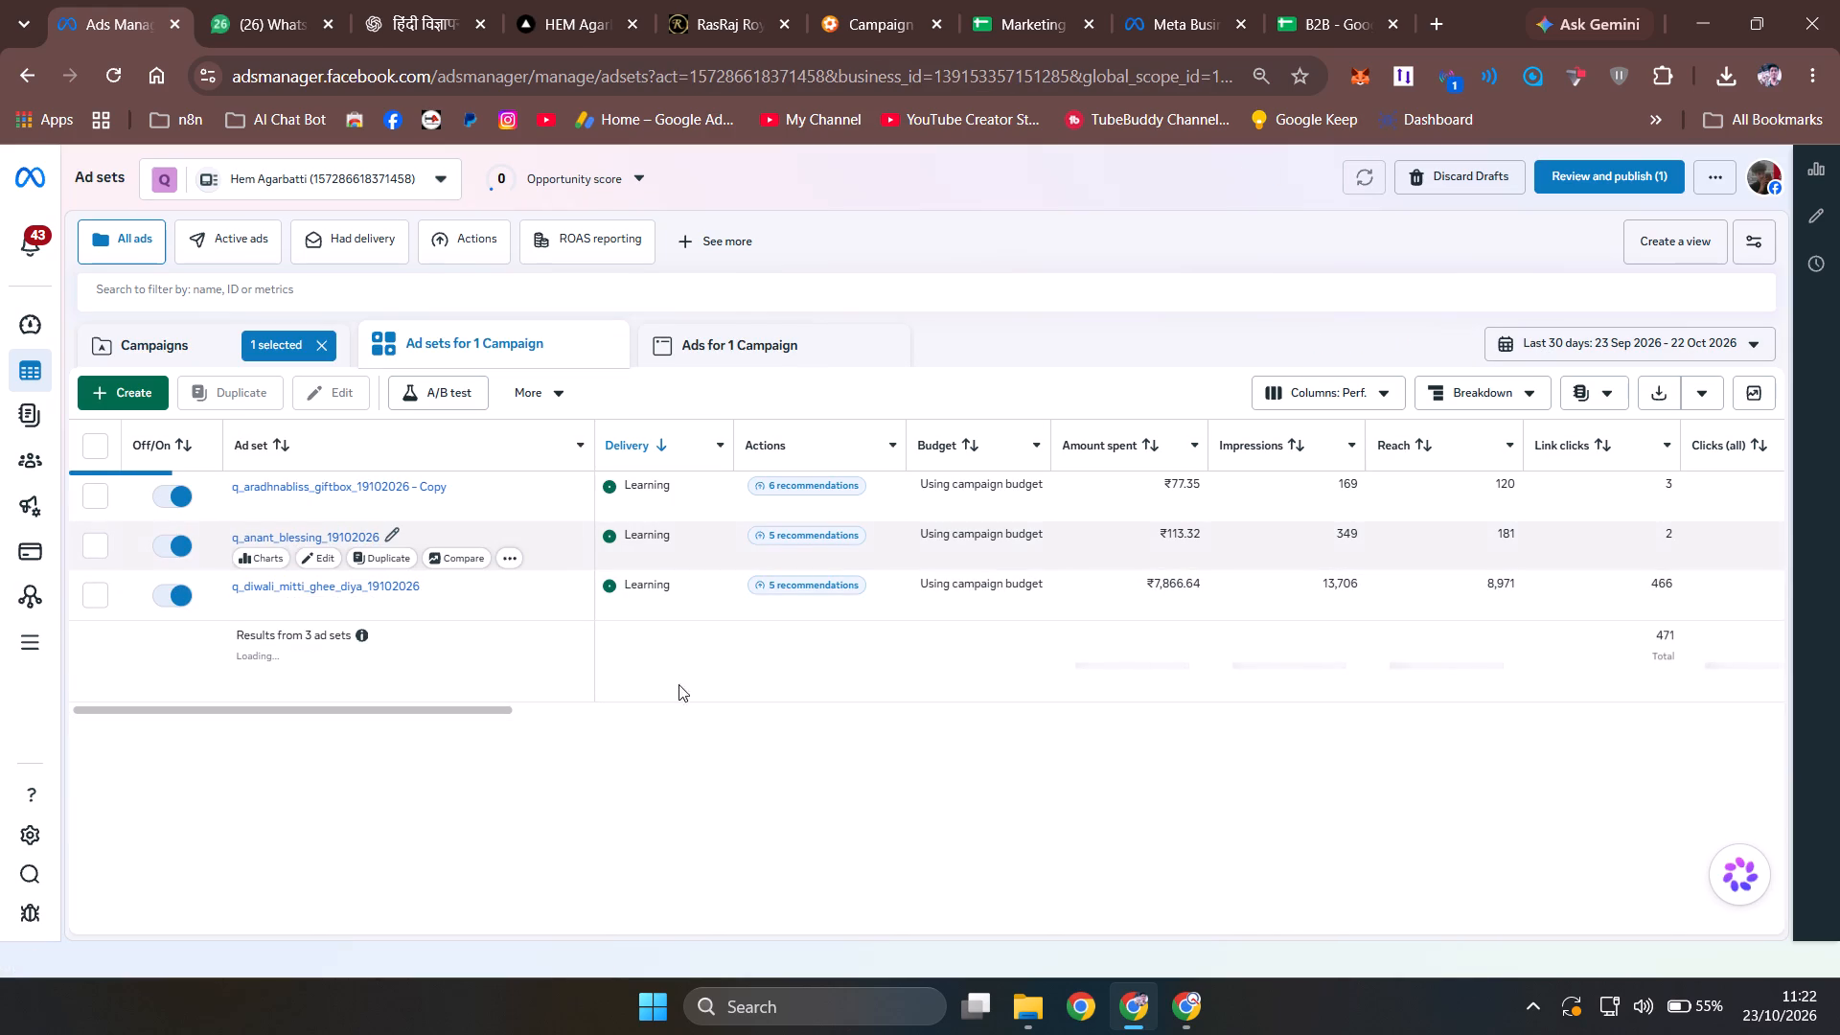
left_click_drag(464, 710, 501, 710)
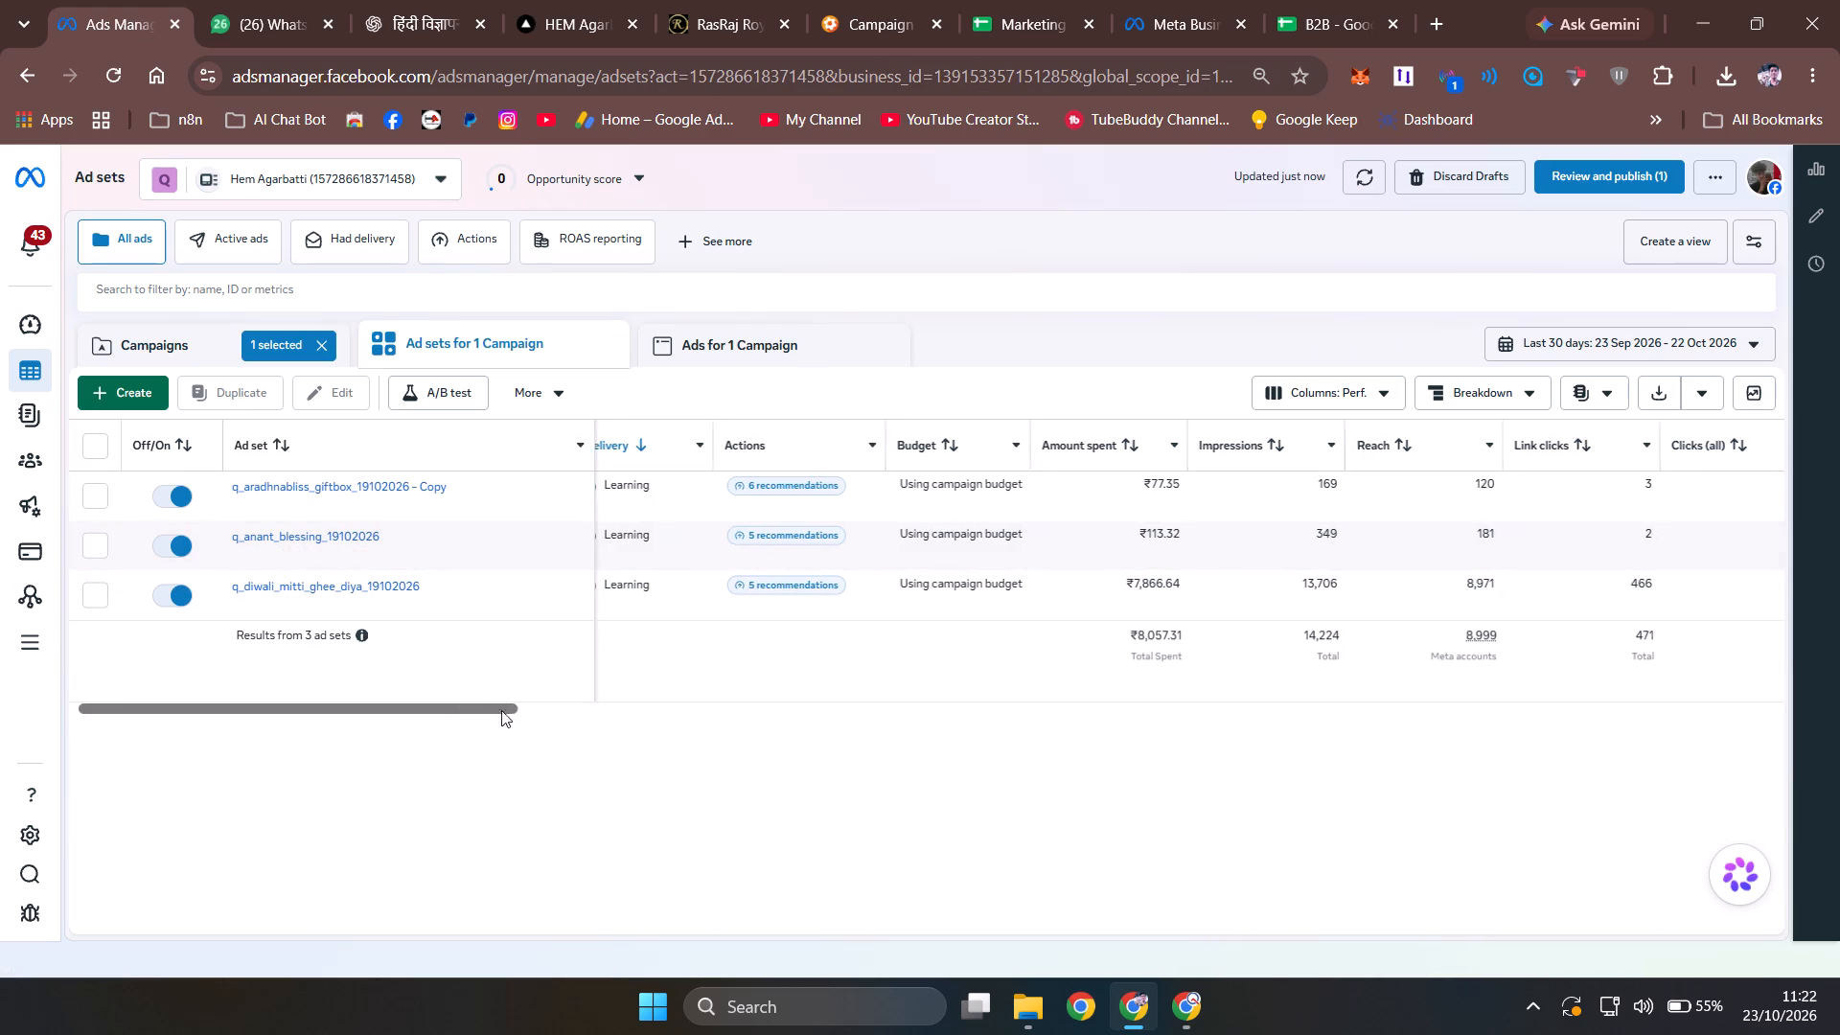
left_click_drag(501, 710, 755, 716)
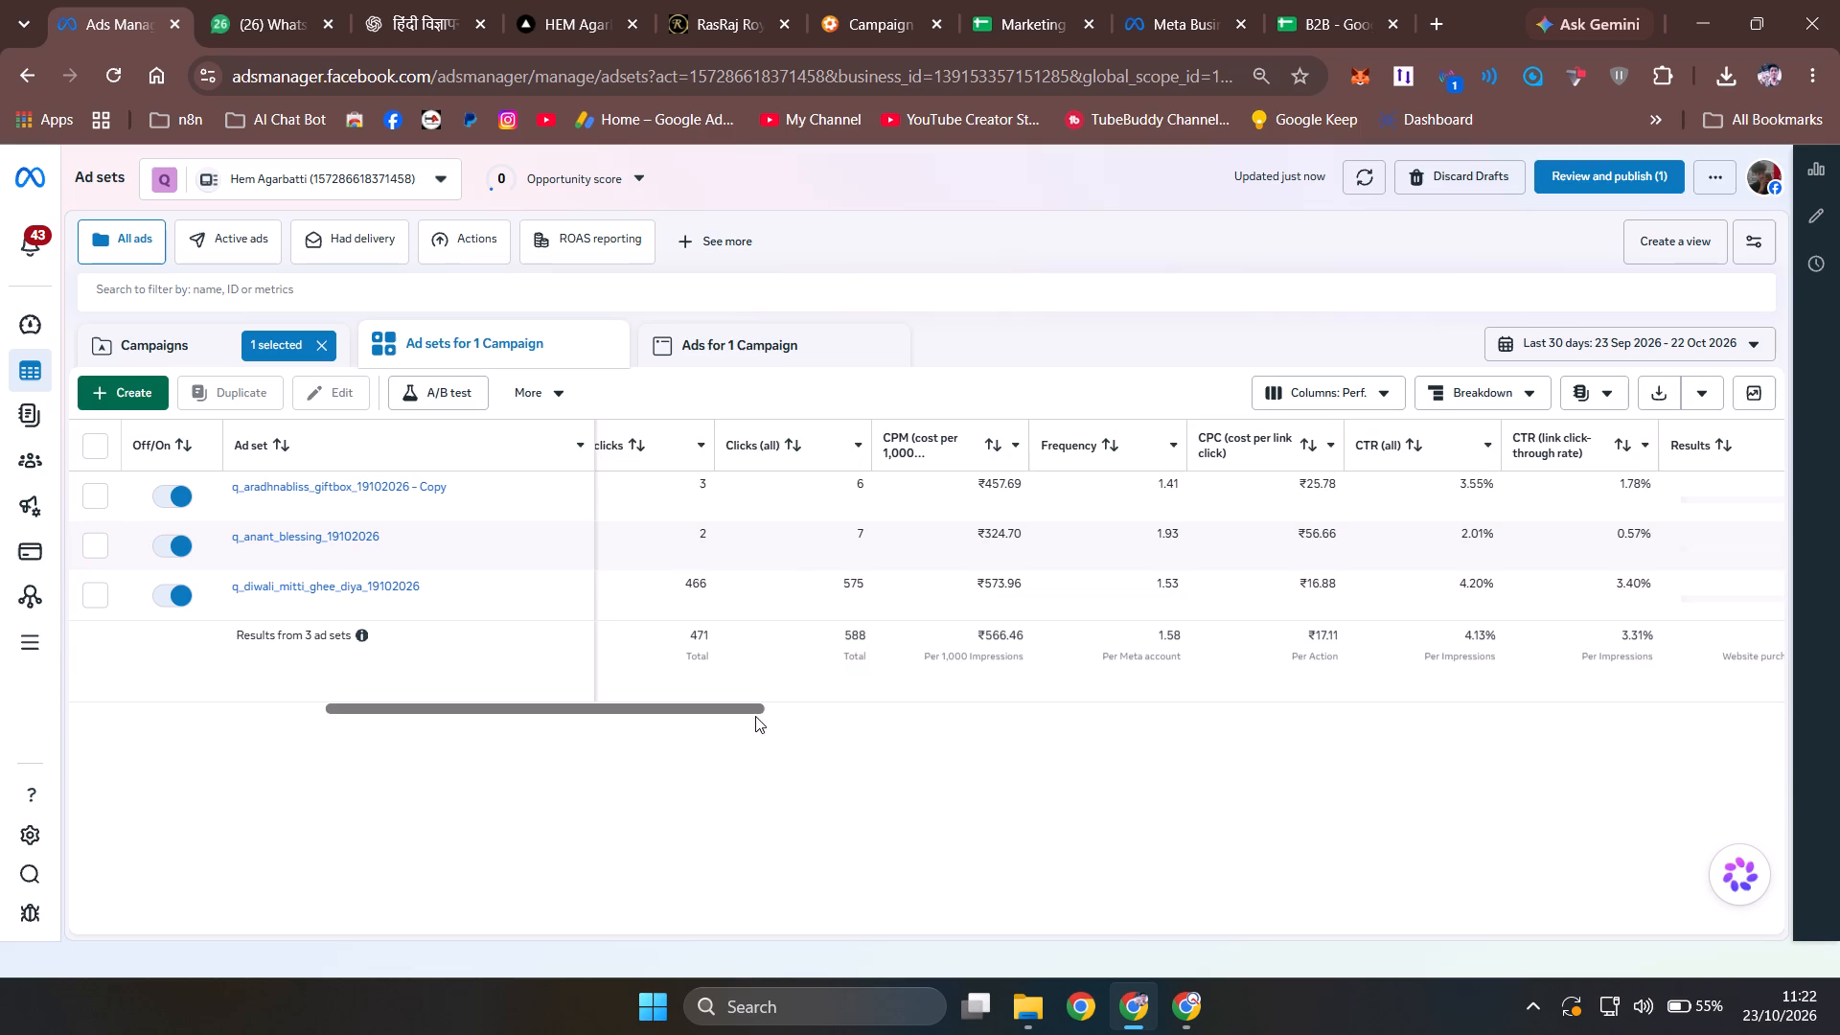
left_click_drag(755, 716, 943, 723)
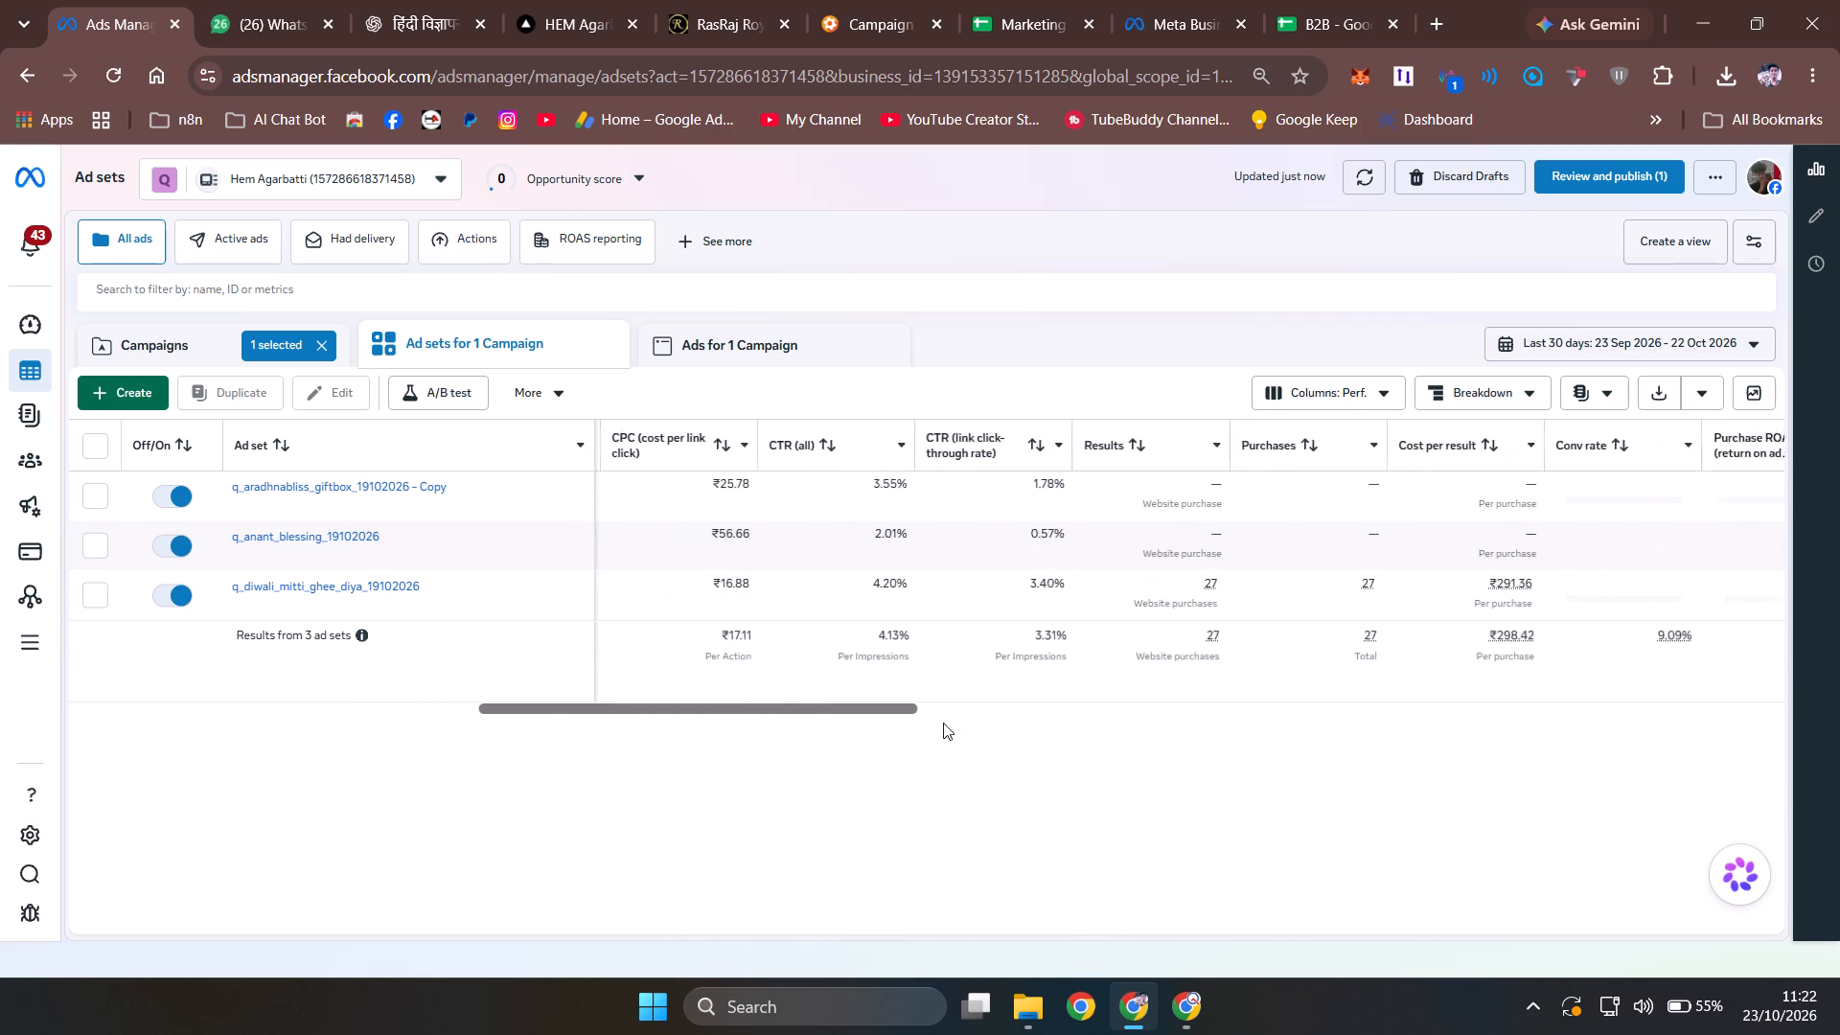
left_click_drag(943, 723, 1063, 732)
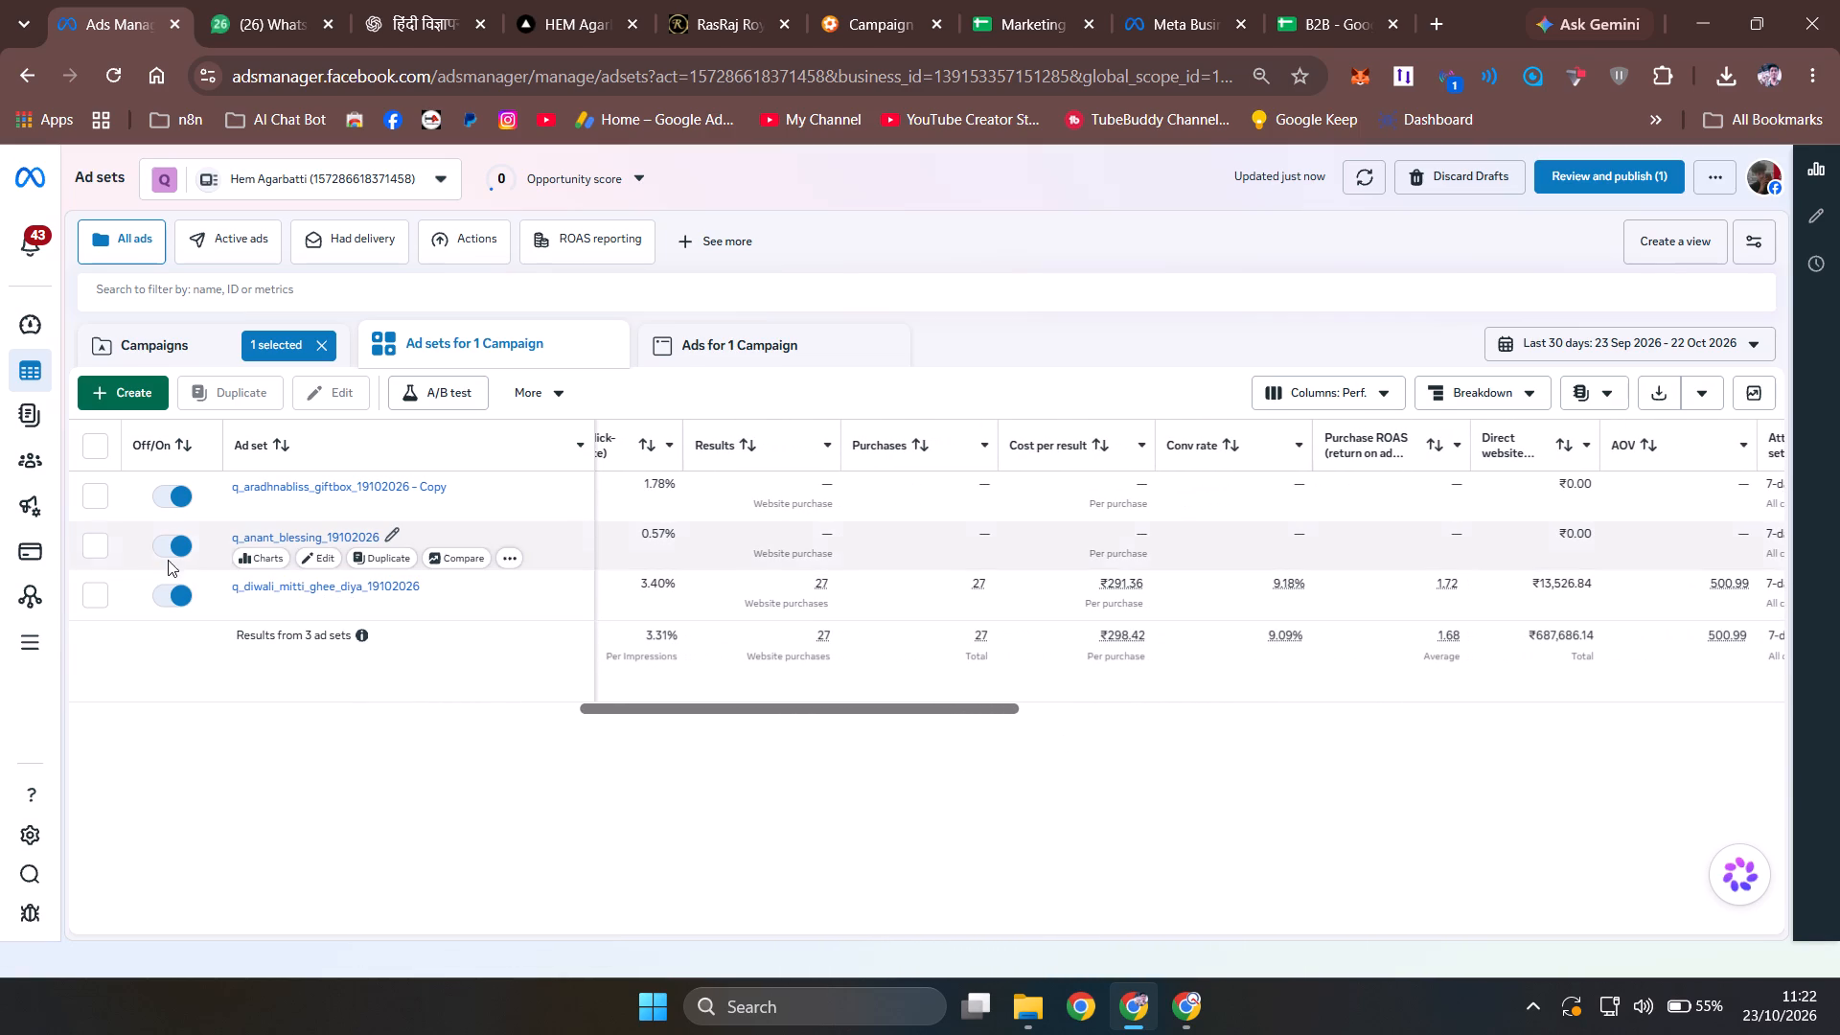
left_click(190, 540)
left_click(173, 491)
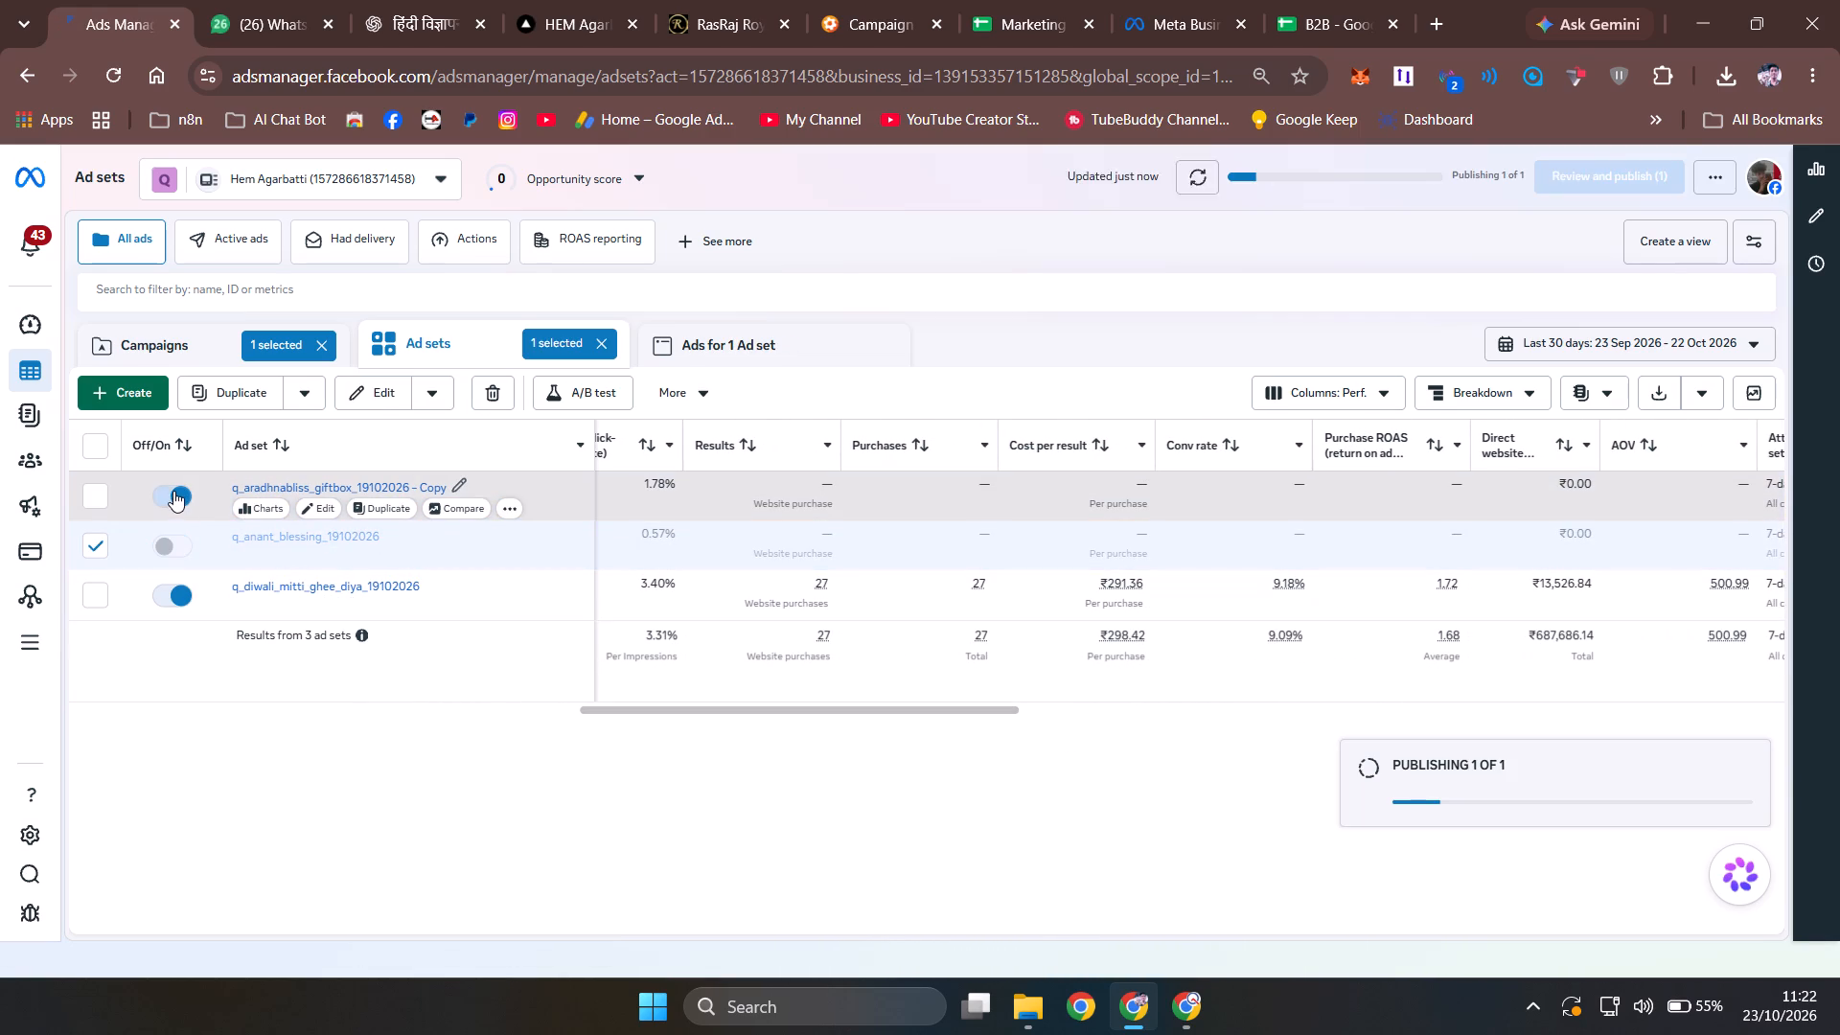
Back at campaign level, set the daily budget of q_diwali_giftbox_asc_23102026 to ₹1,000 and publish the change.
left_click(181, 350)
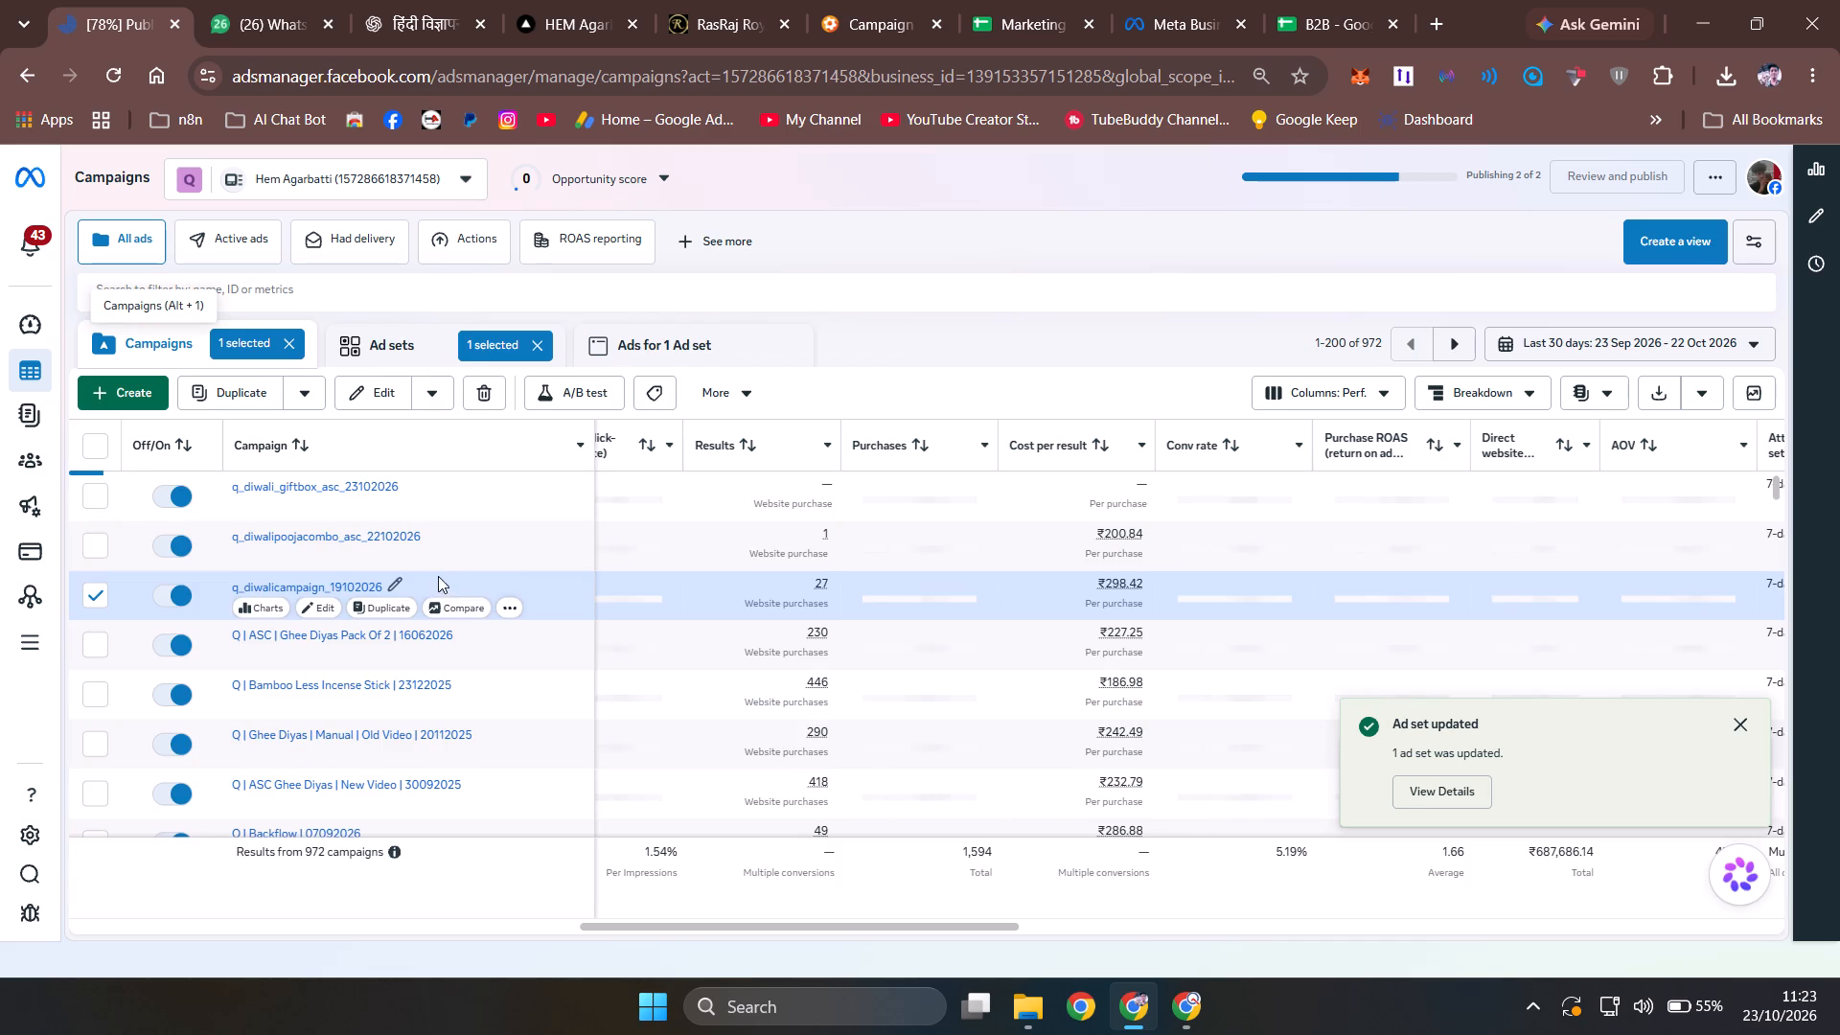
left_click(966, 931)
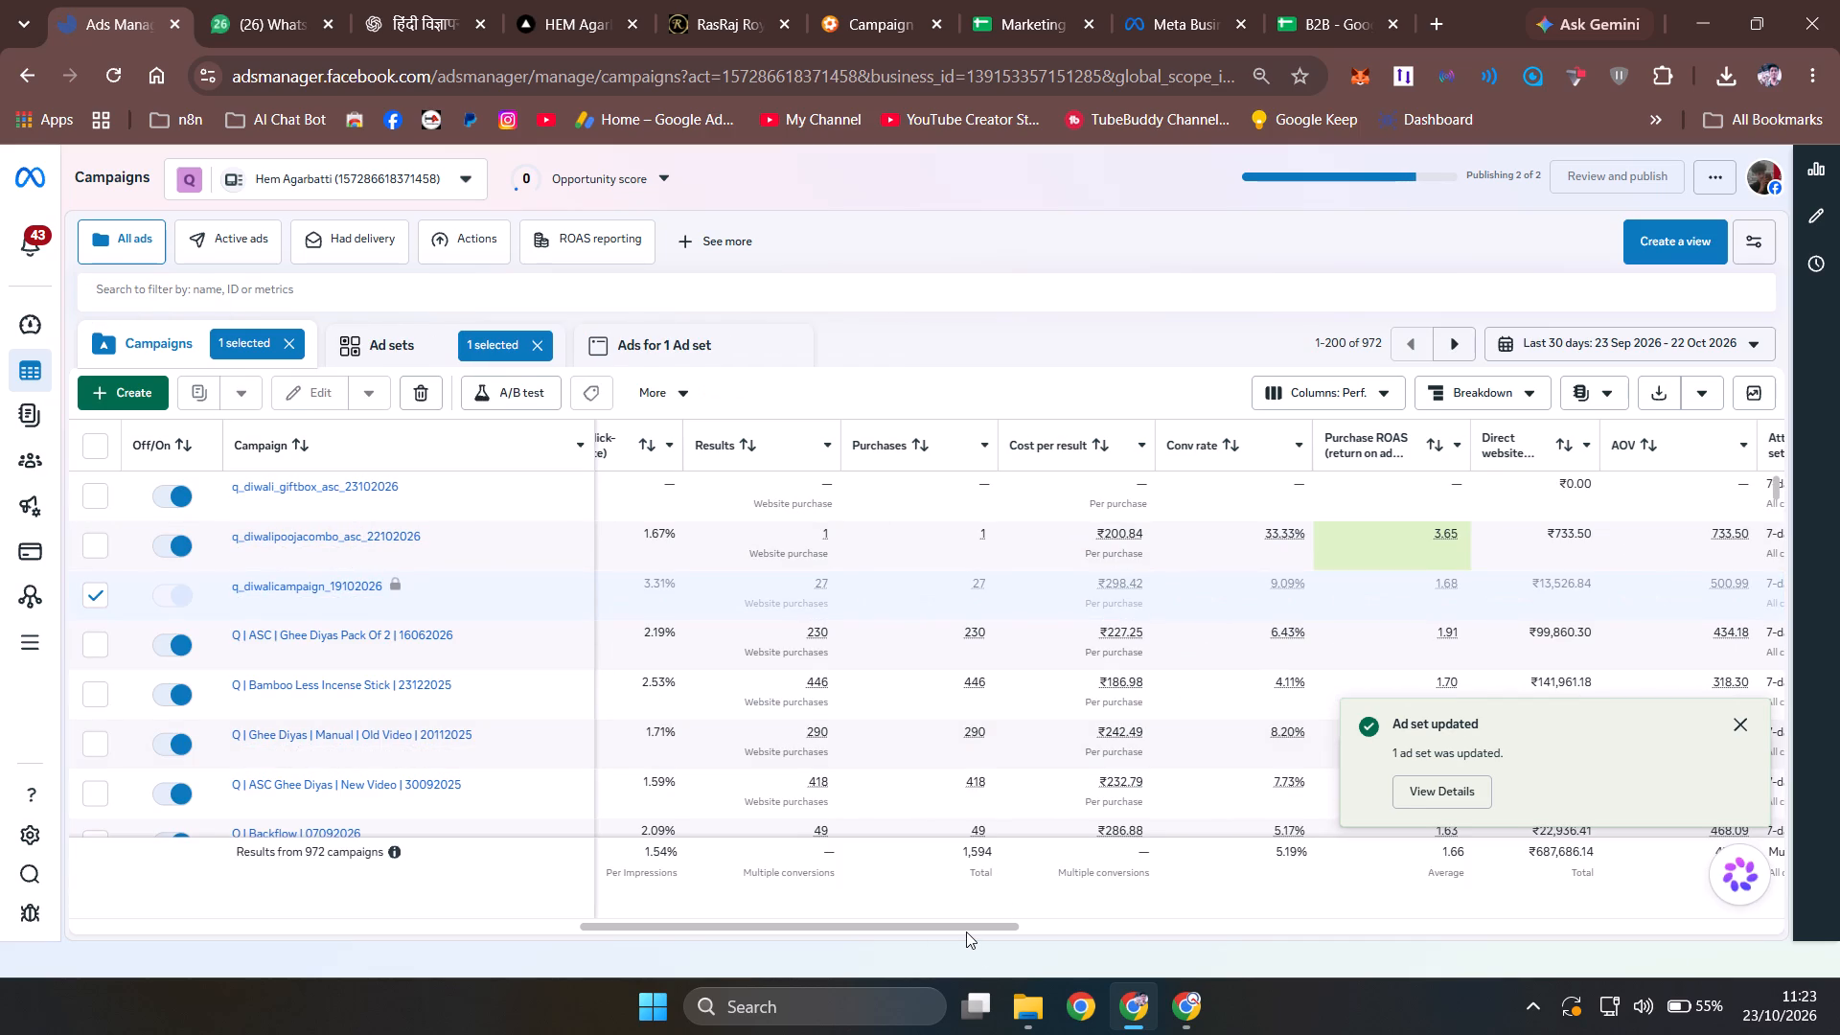
left_click_drag(966, 931, 898, 939)
left_click_drag(912, 930, 766, 938)
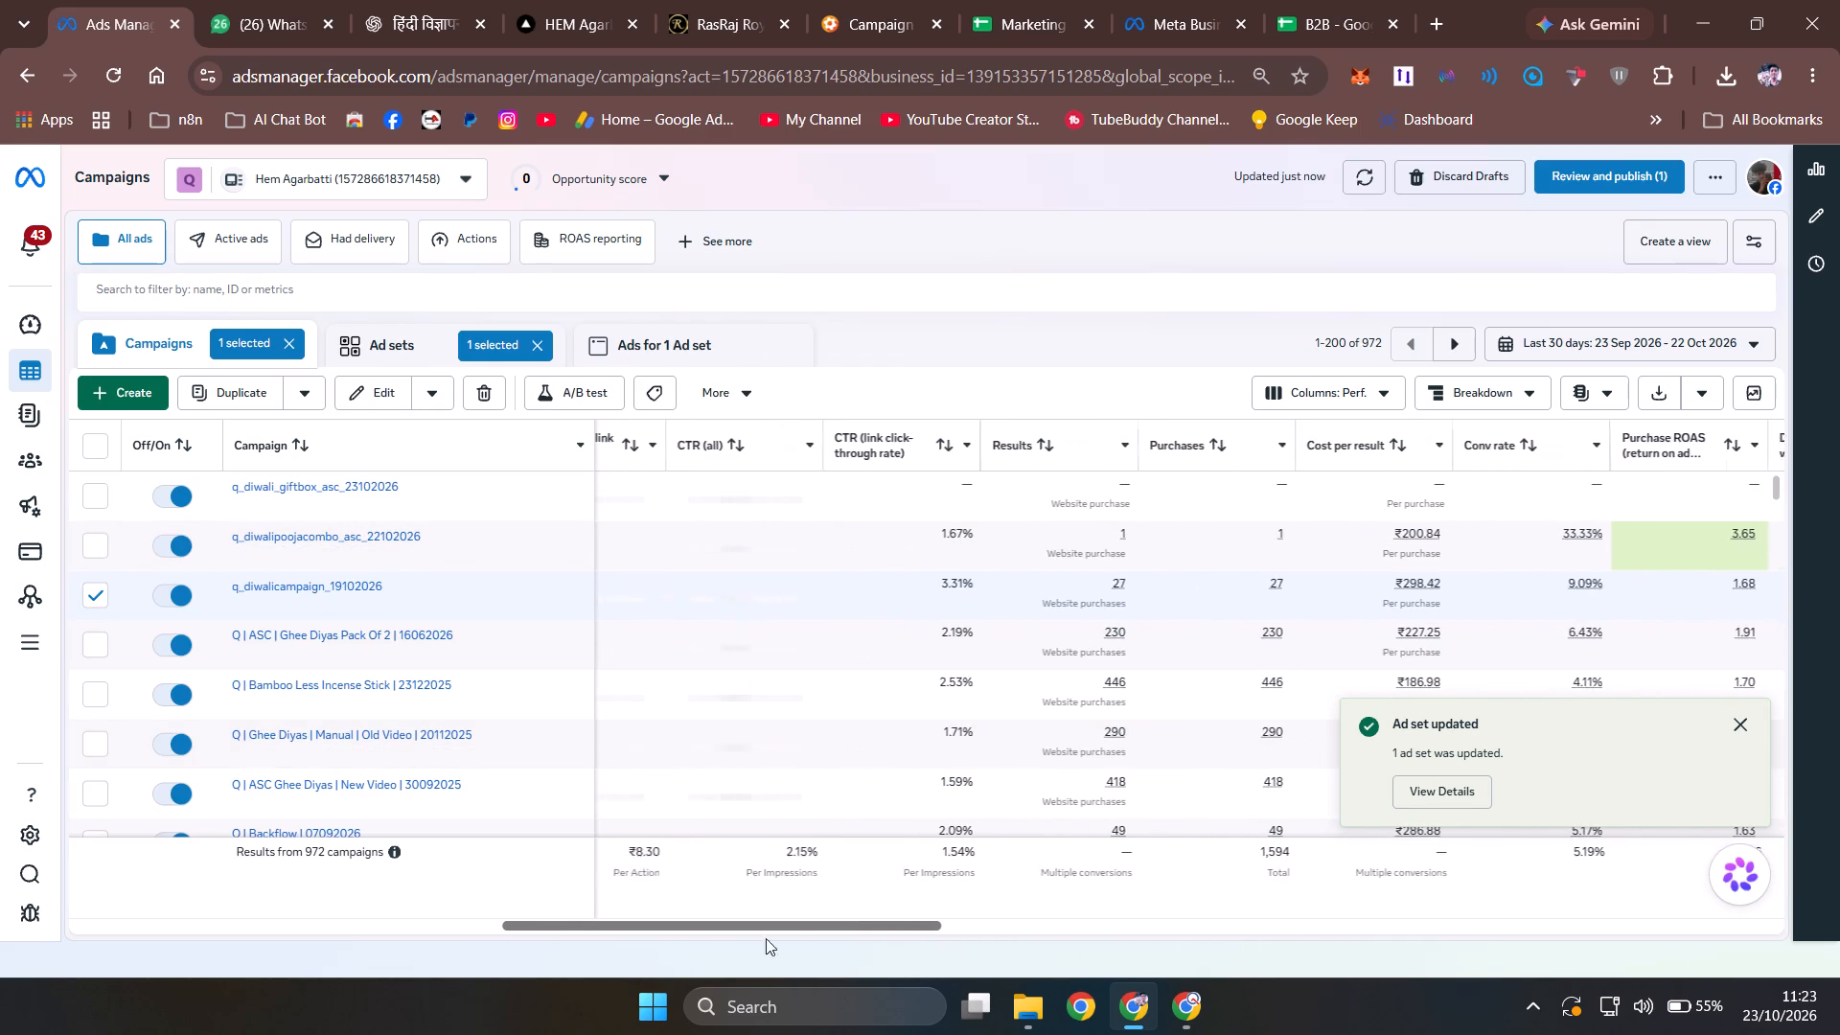
left_click_drag(766, 938, 260, 990)
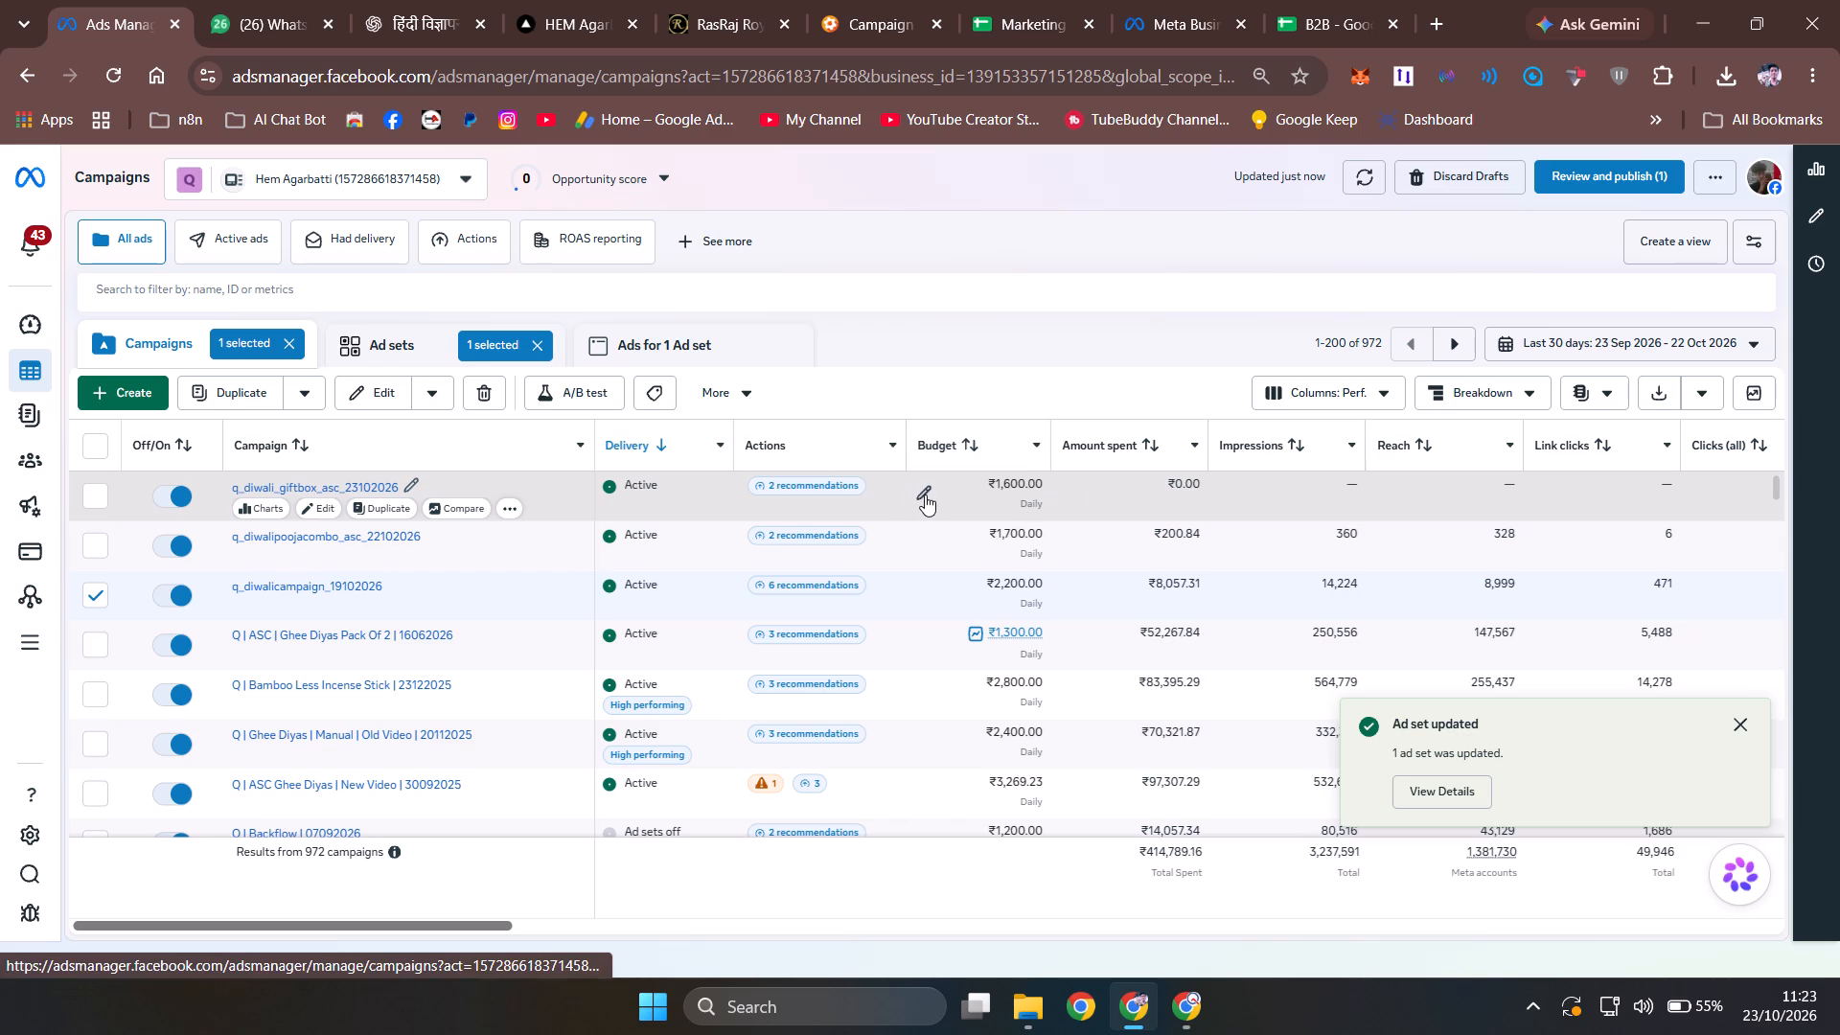
left_click(85, 601)
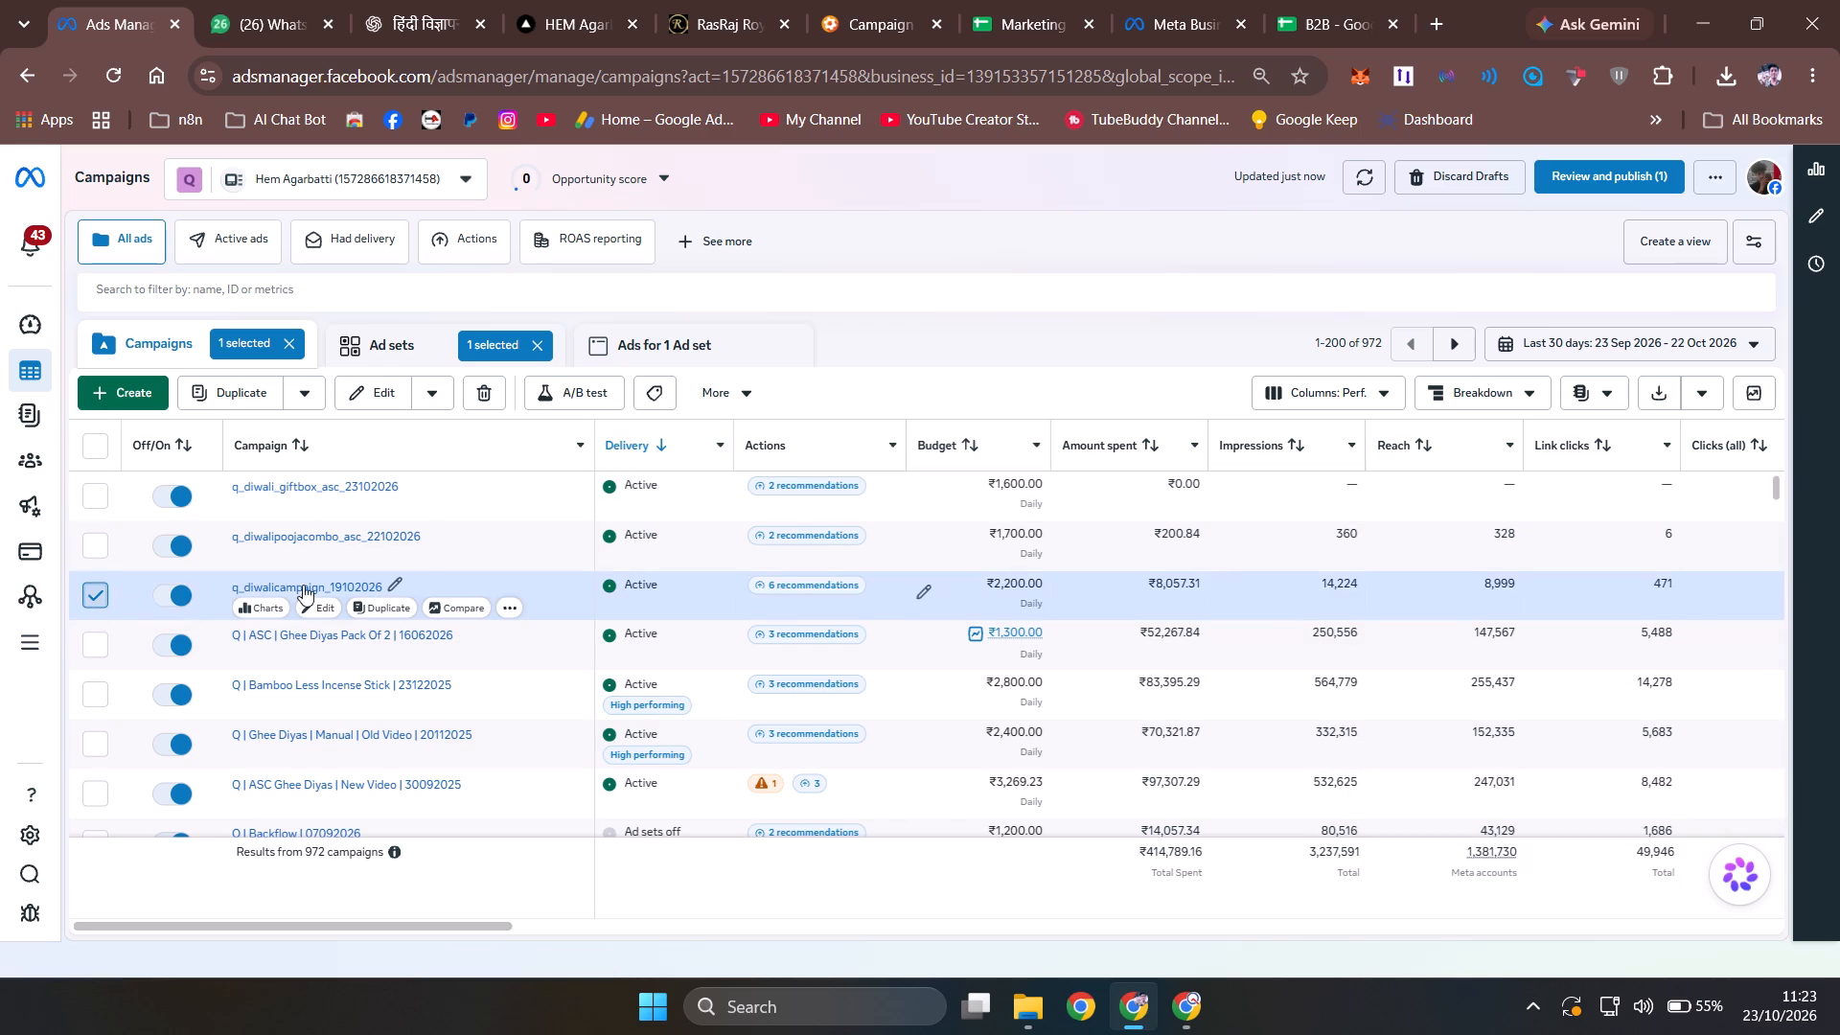
left_click(924, 491)
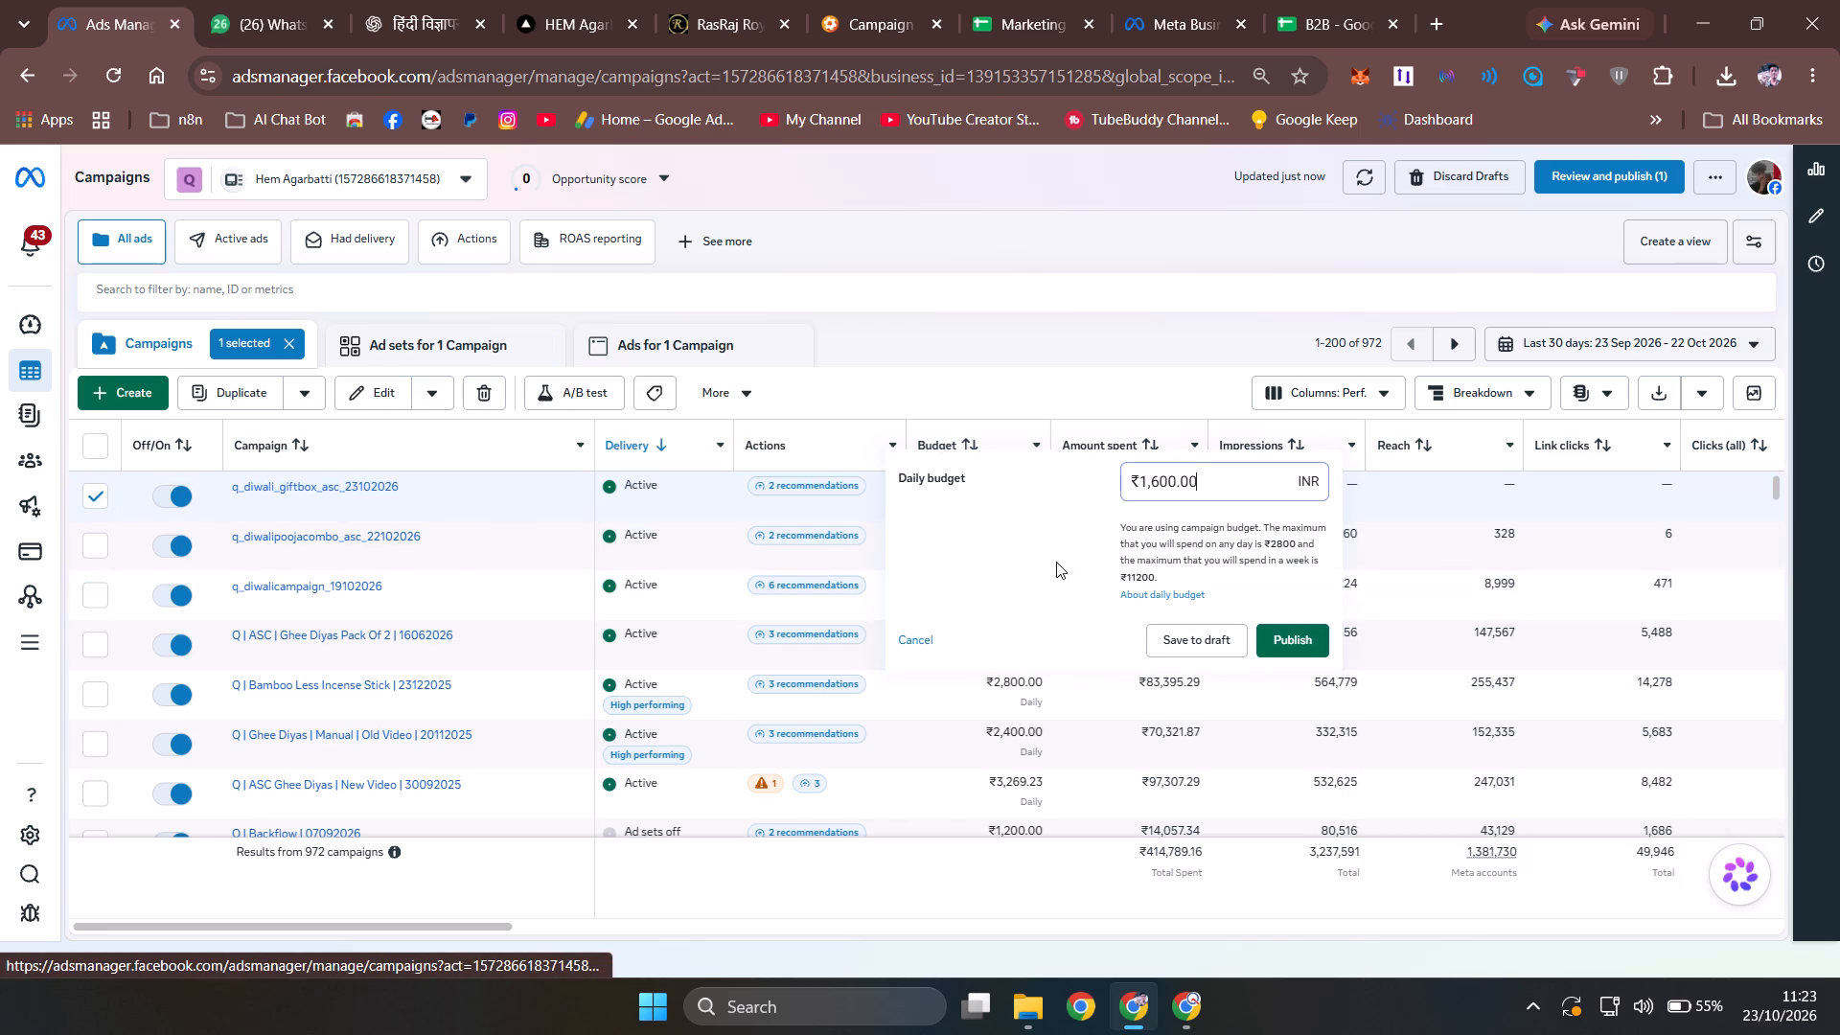
left_click(1154, 479)
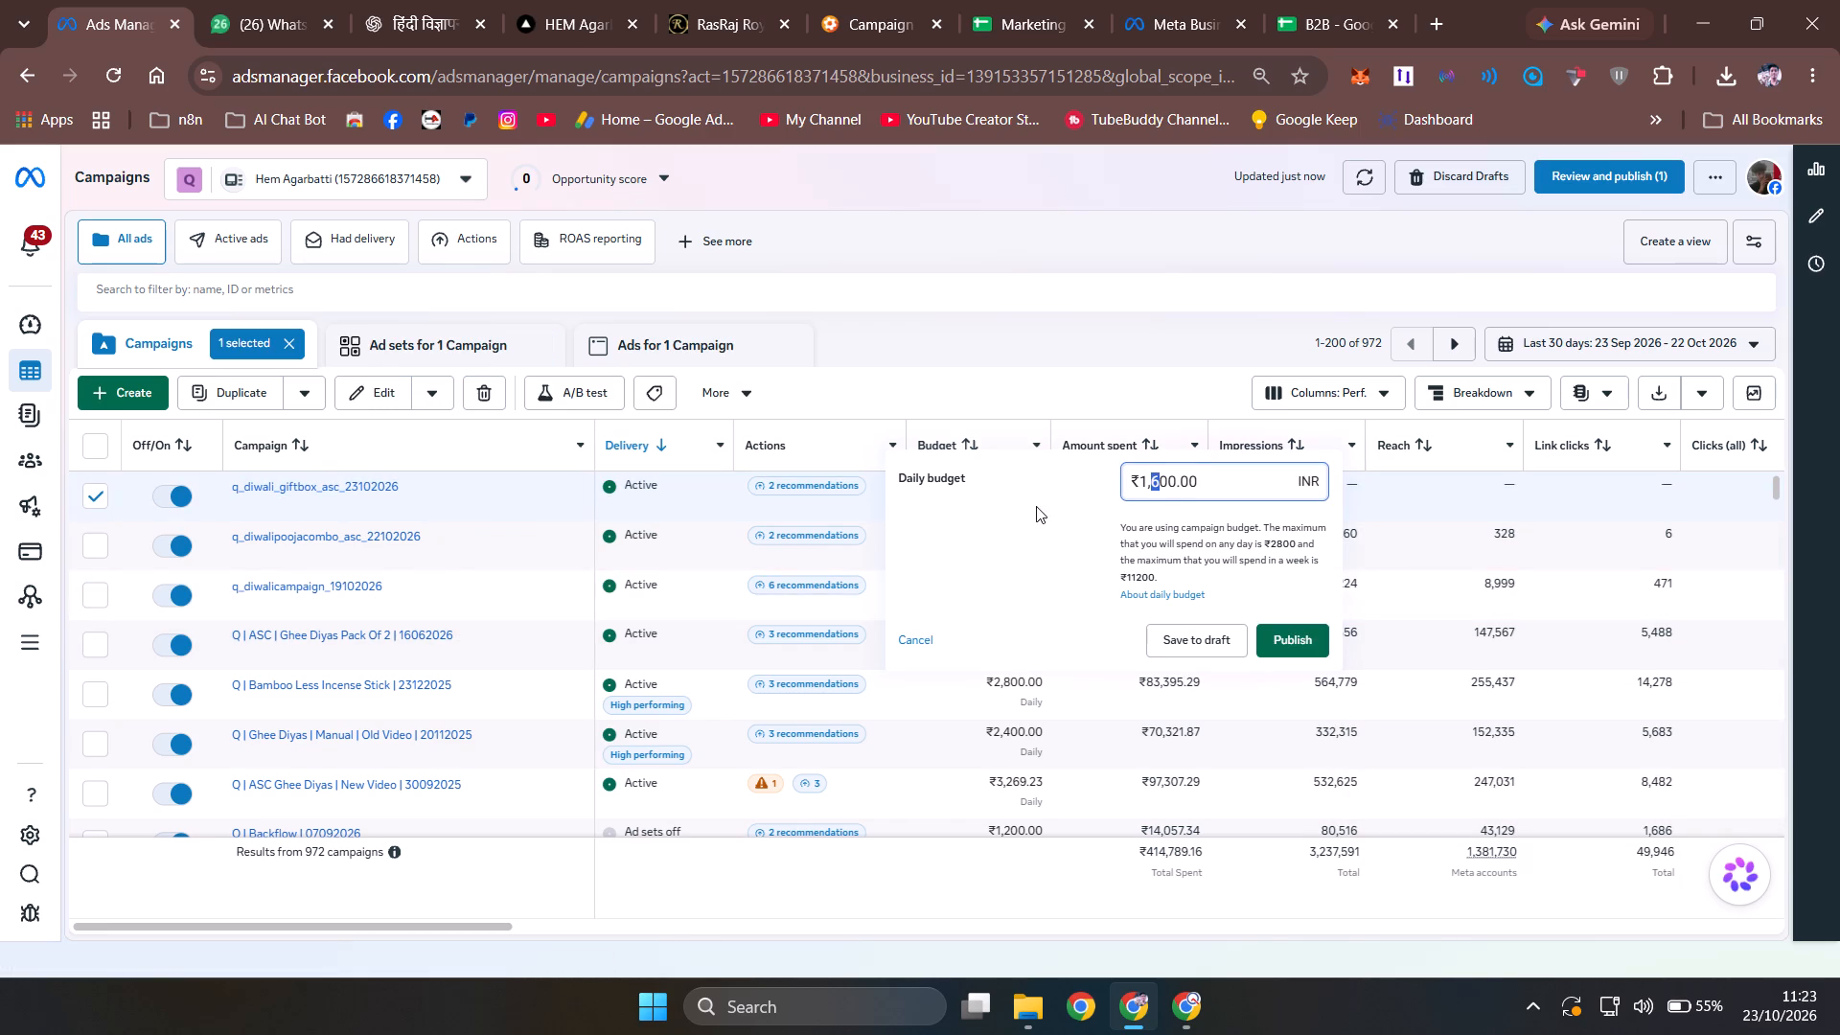
key("0")
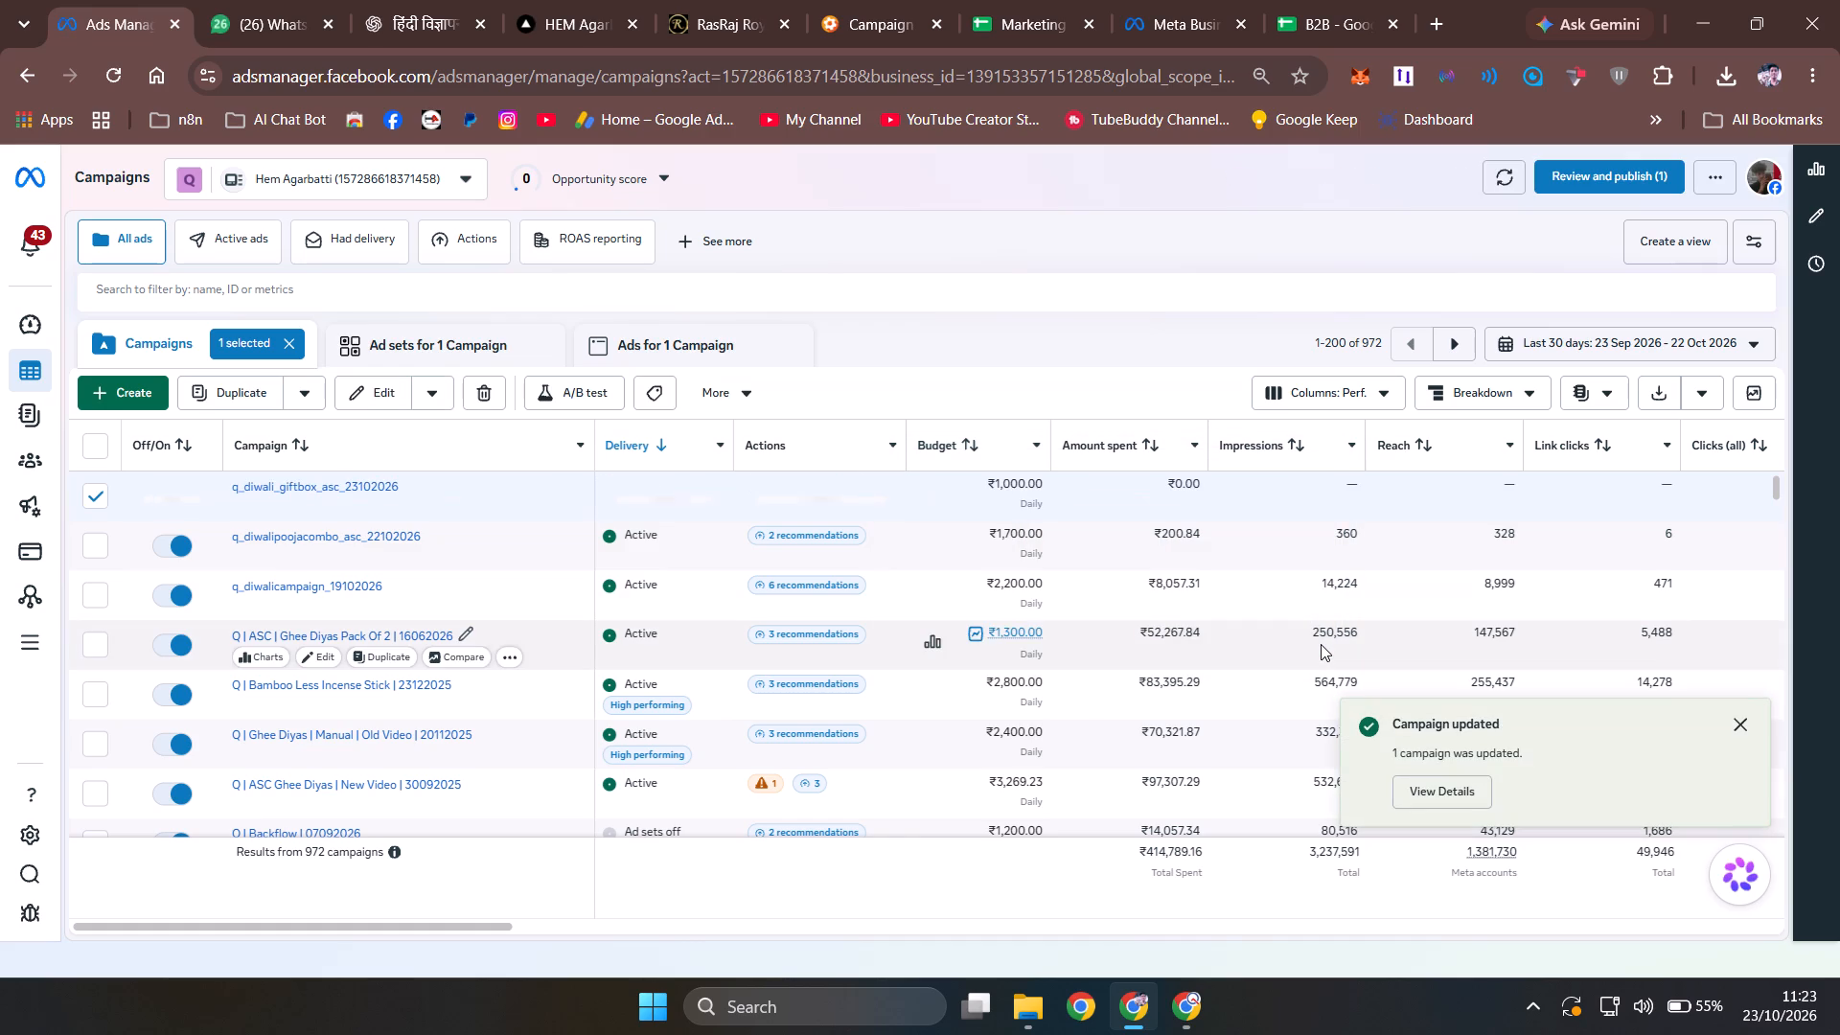
Set the campaign report's date range to Today and clear the campaign selection.
left_click(1606, 348)
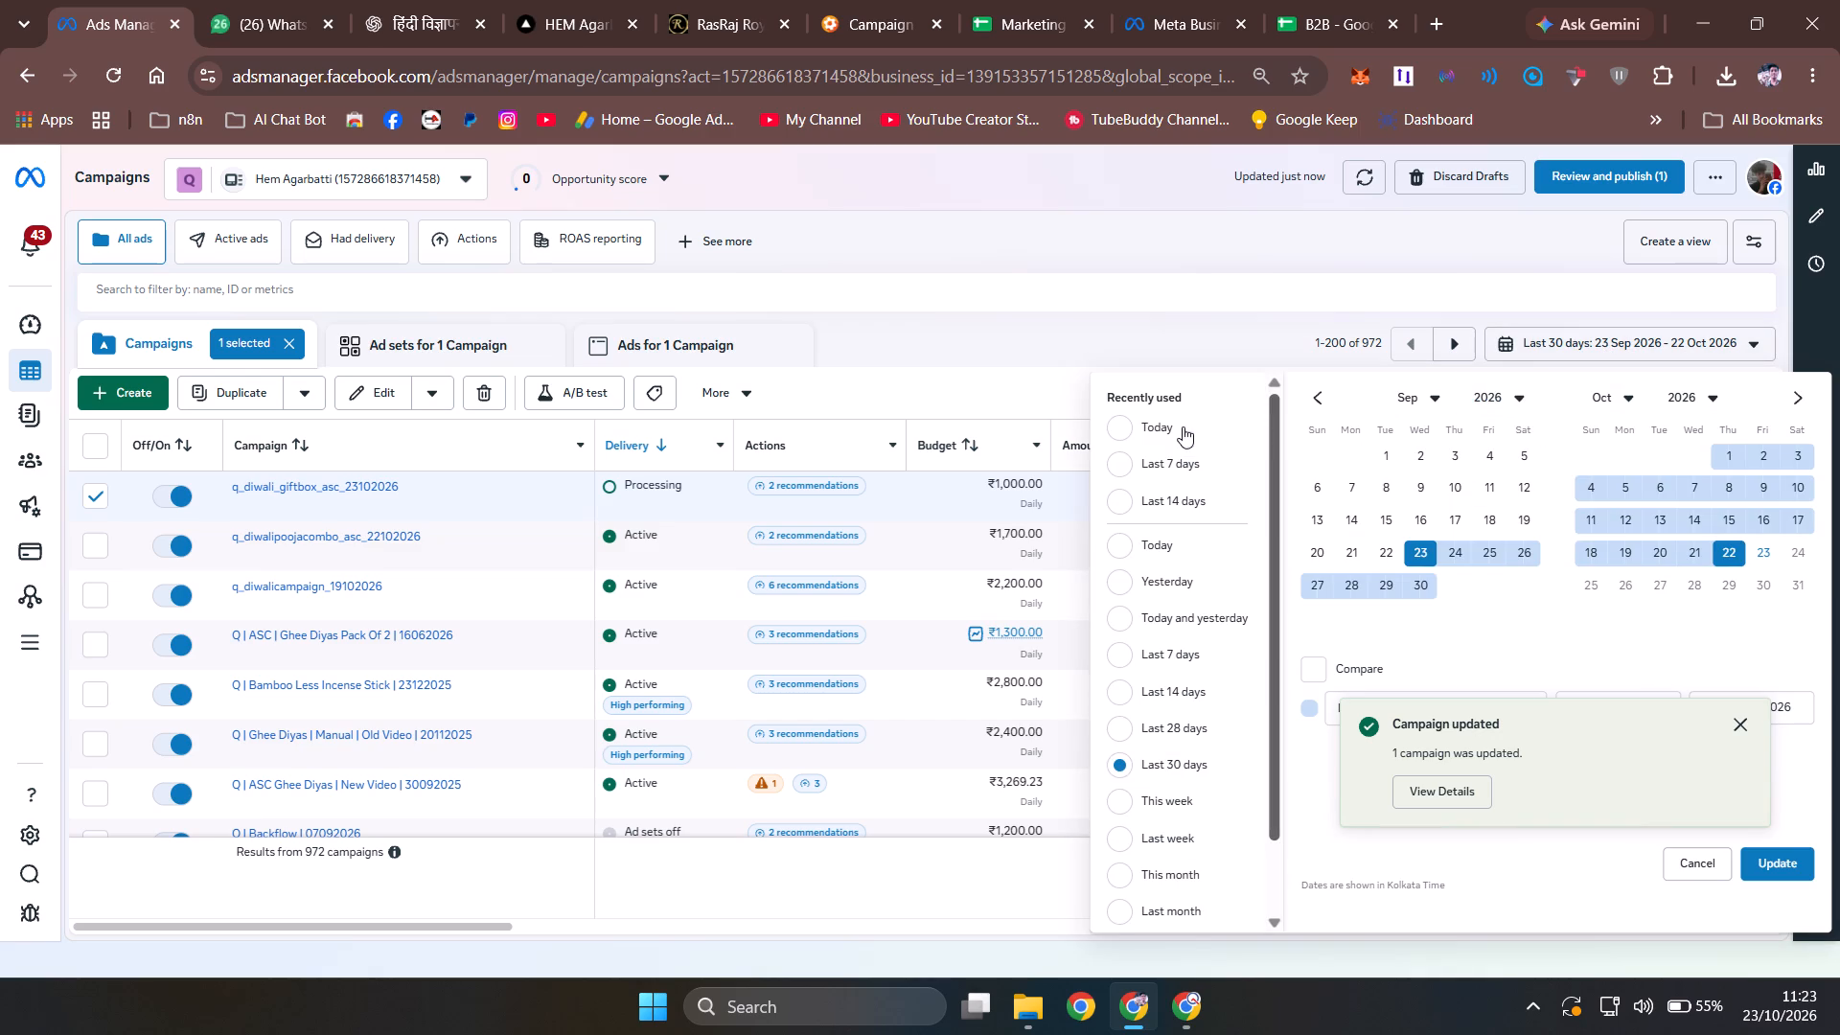
left_click(1165, 427)
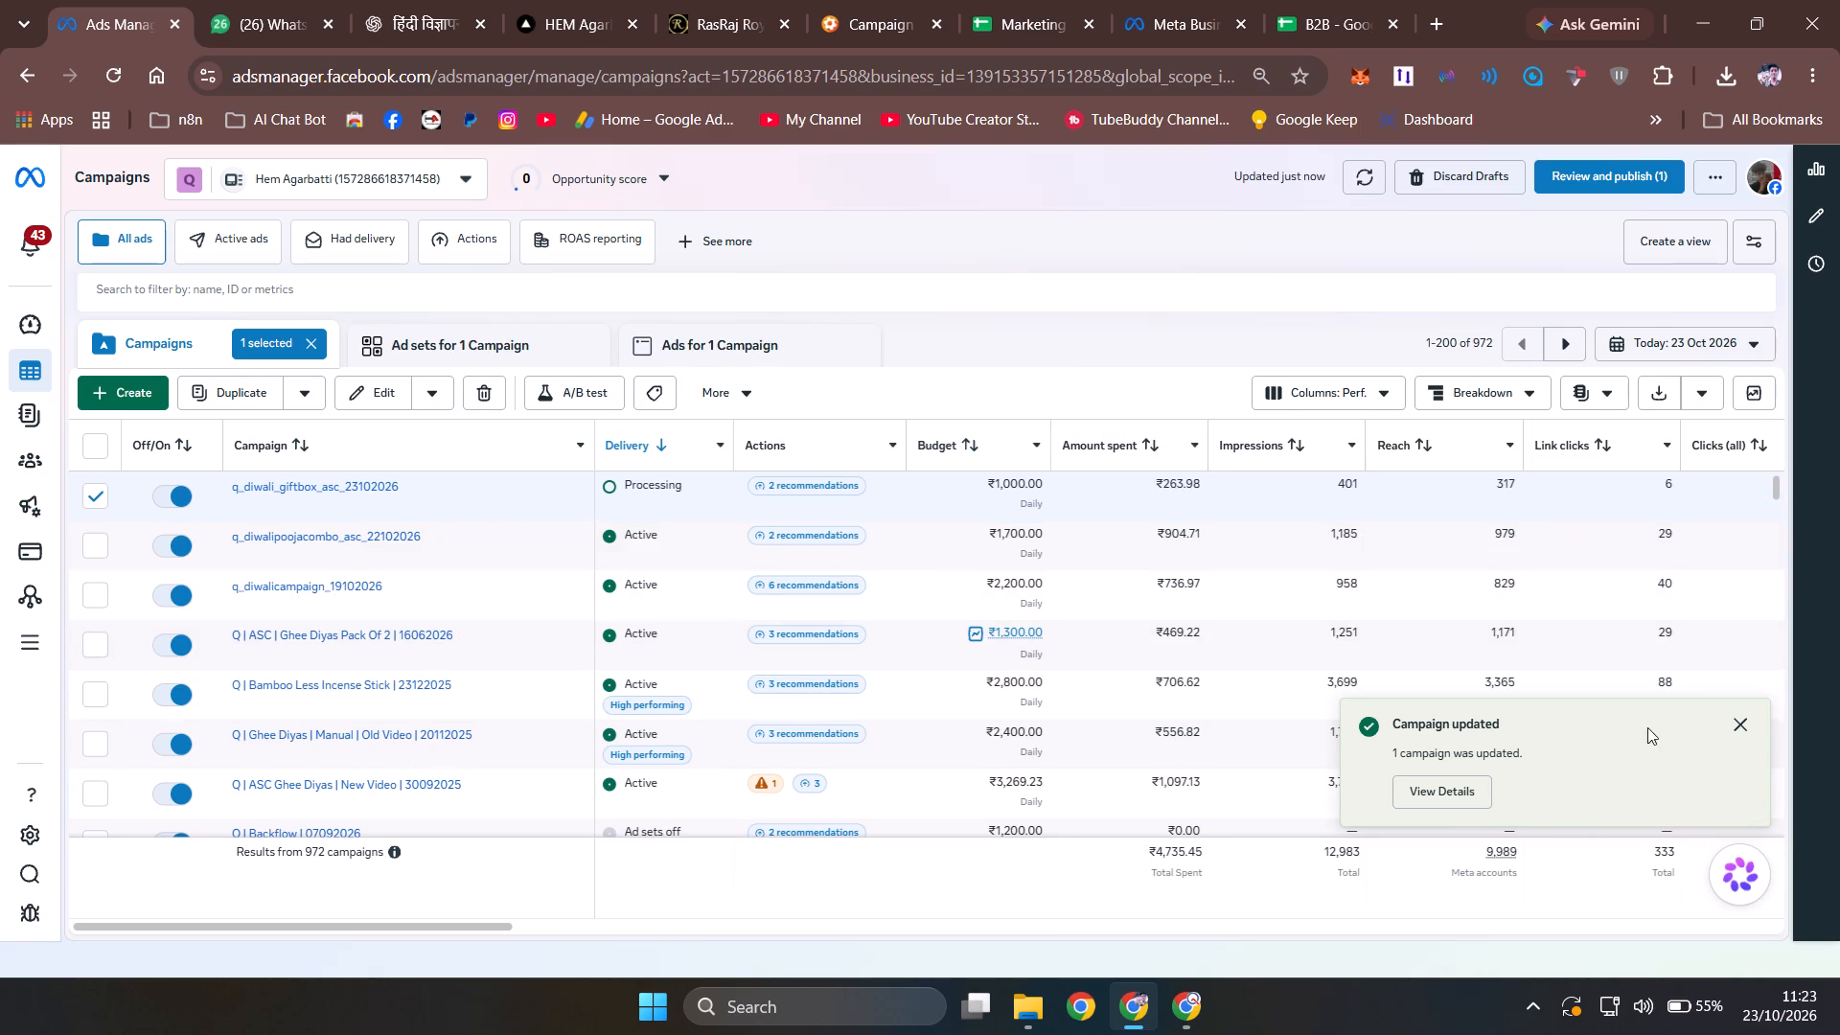
left_click(1742, 721)
left_click(95, 497)
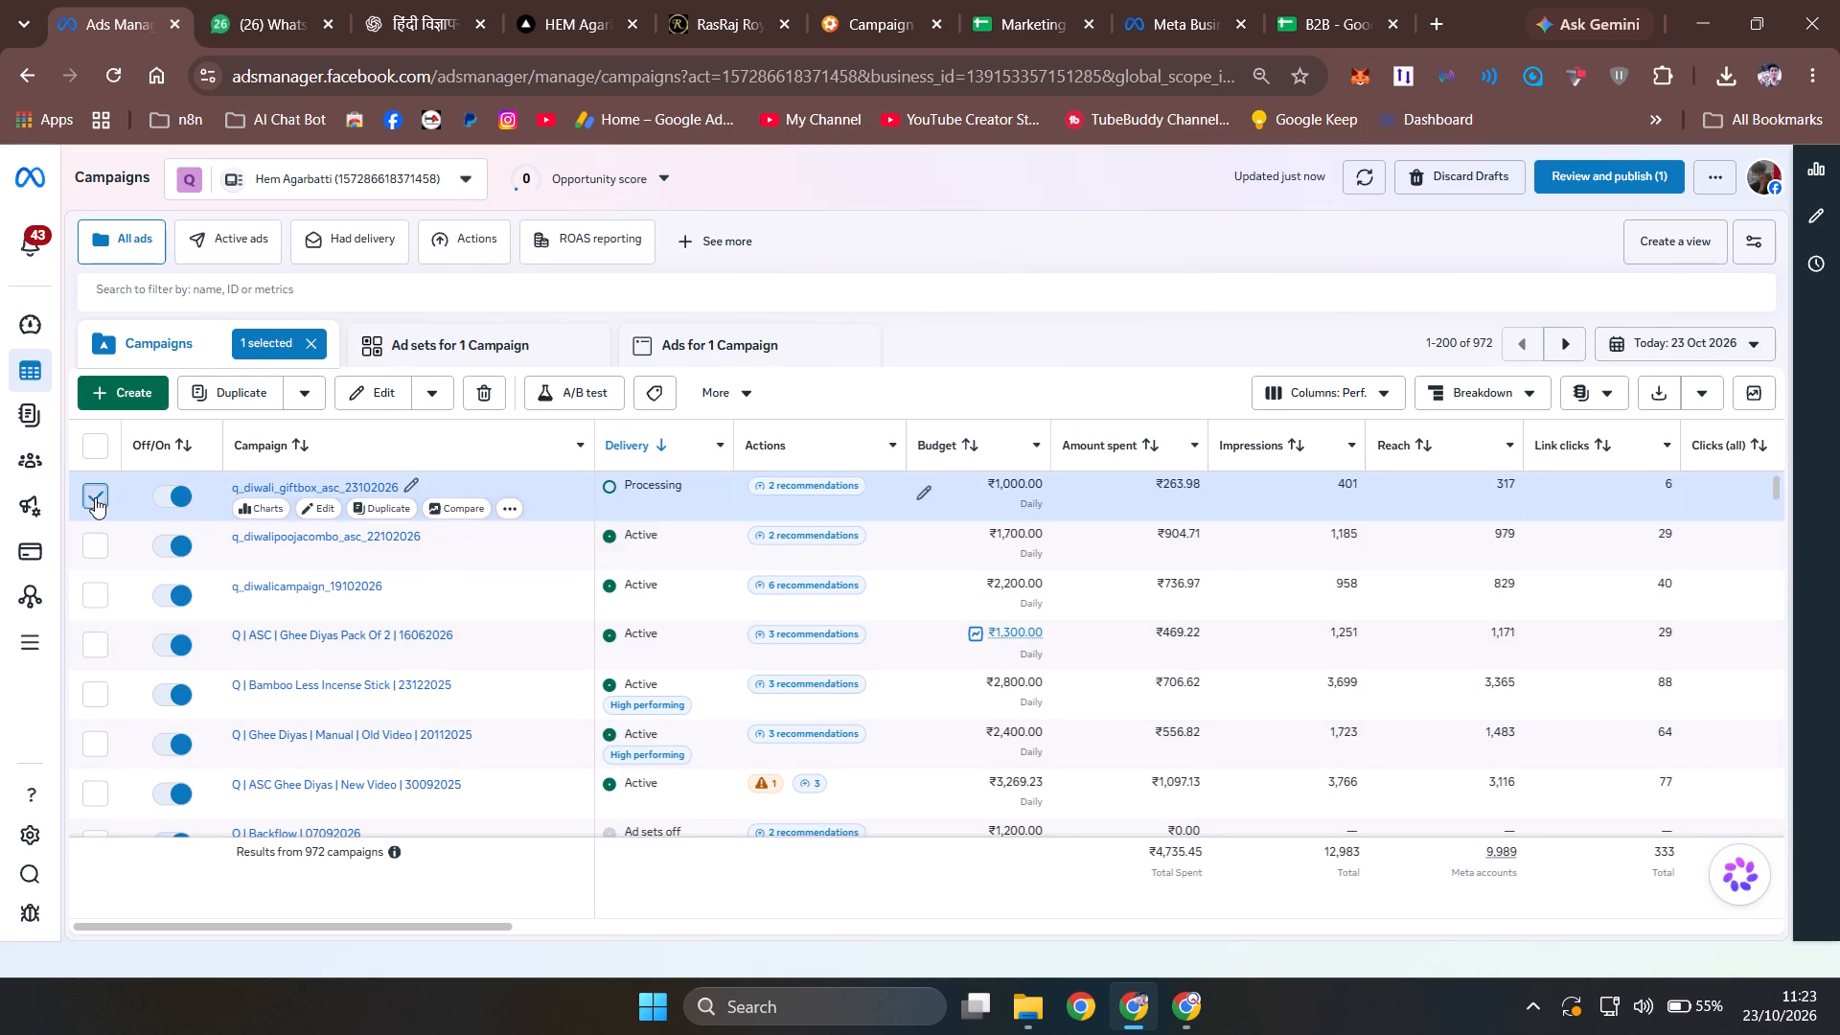
Examine the purchases, cost per result, conversion rate and purchase ROAS of the listed campaigns for today.
left_click_drag(441, 922, 512, 922)
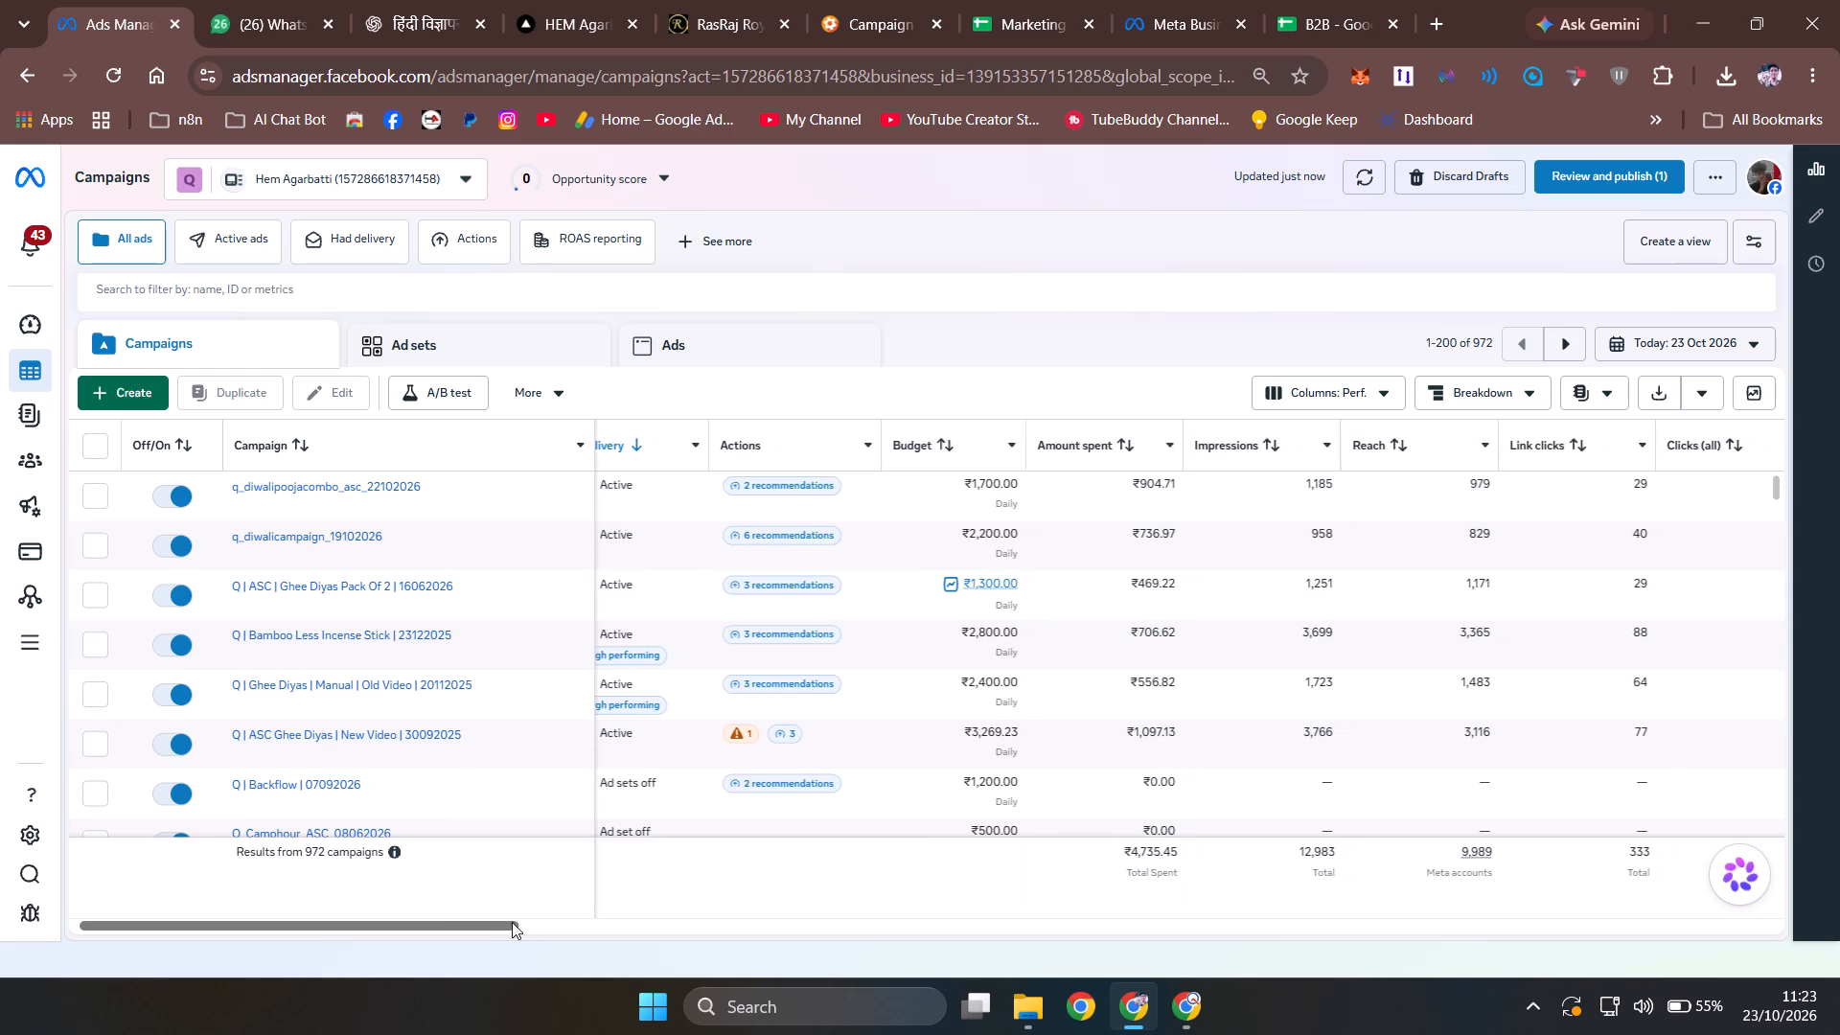
left_click_drag(512, 922, 824, 943)
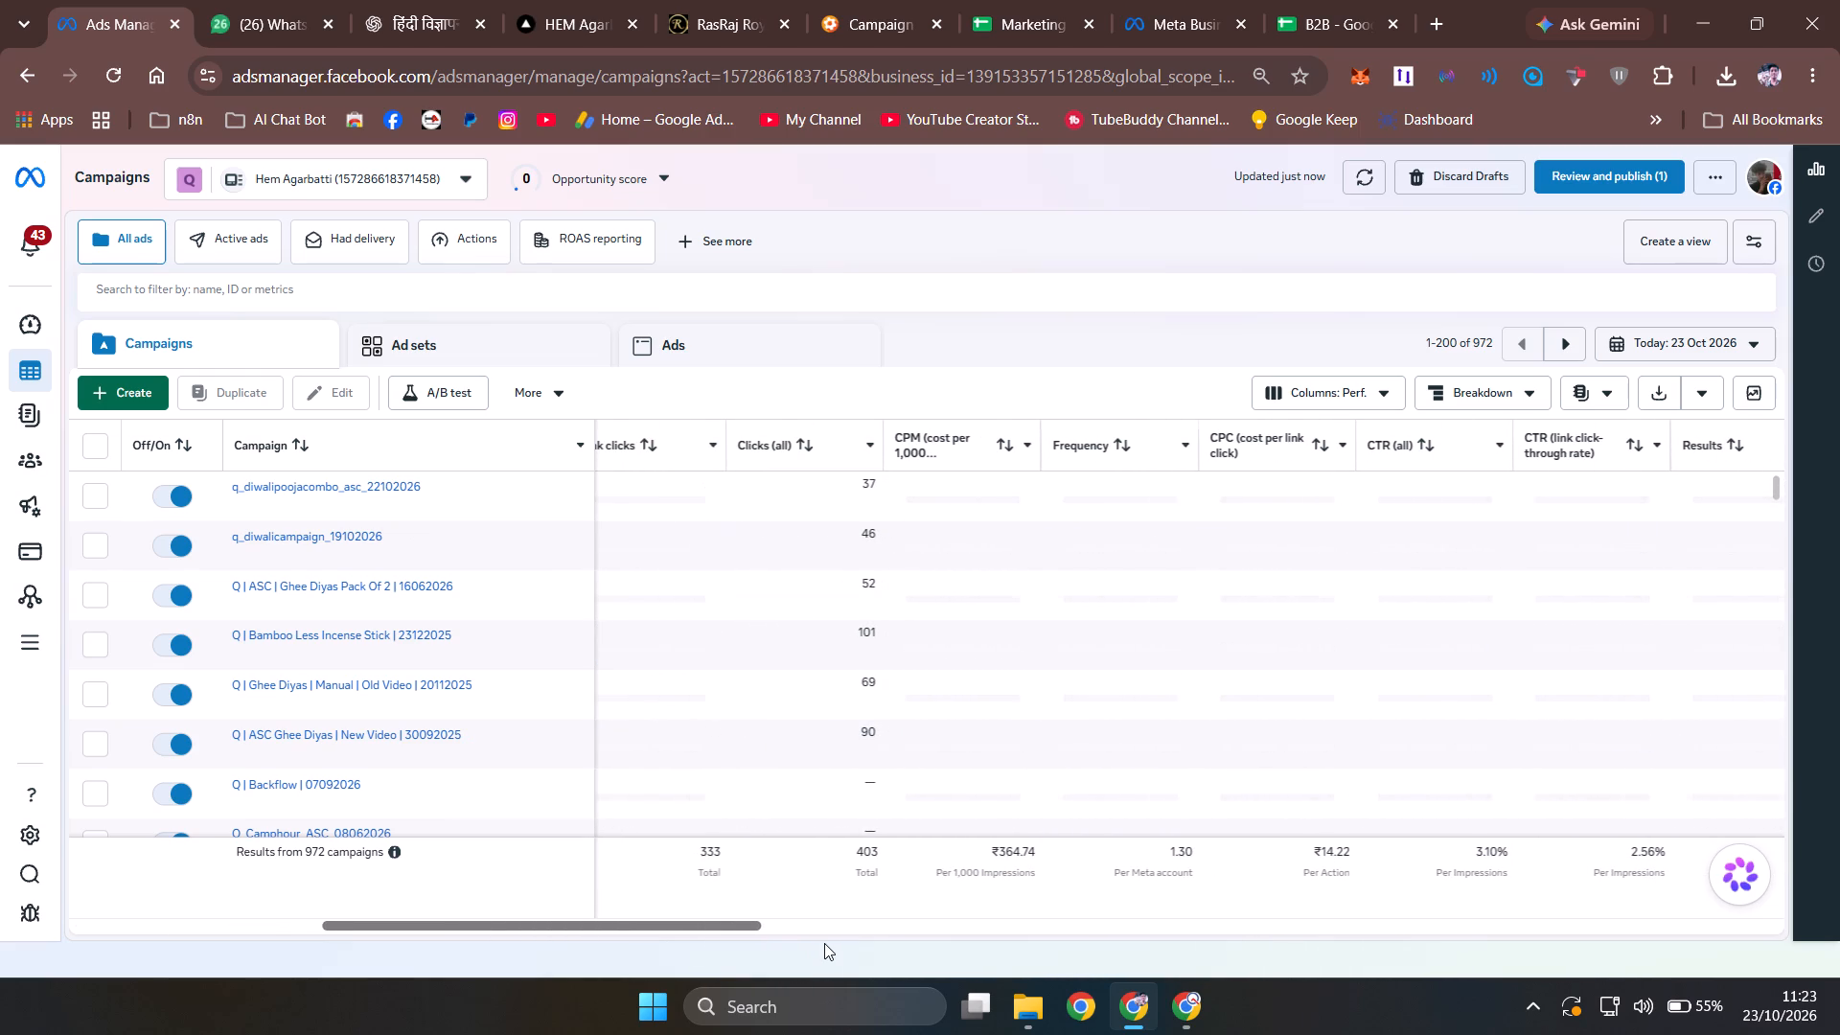
left_click_drag(824, 943, 1176, 960)
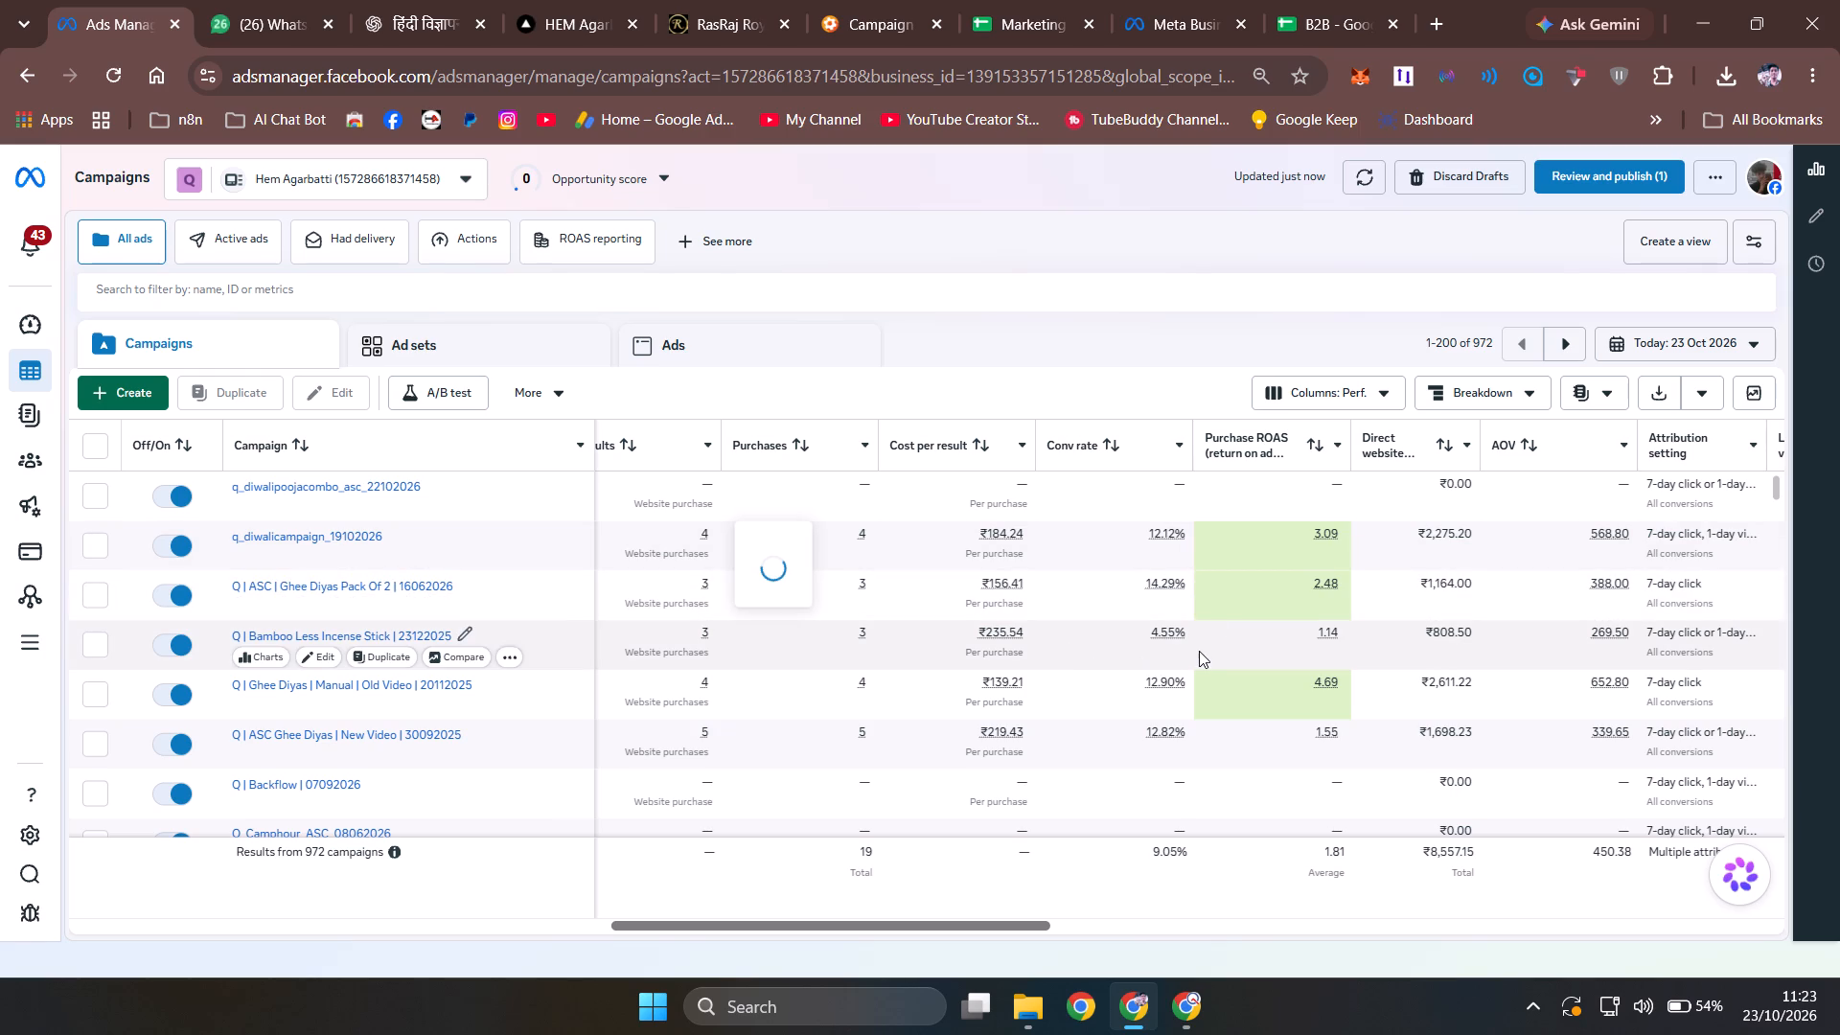
scroll(1207, 655, "down", 2)
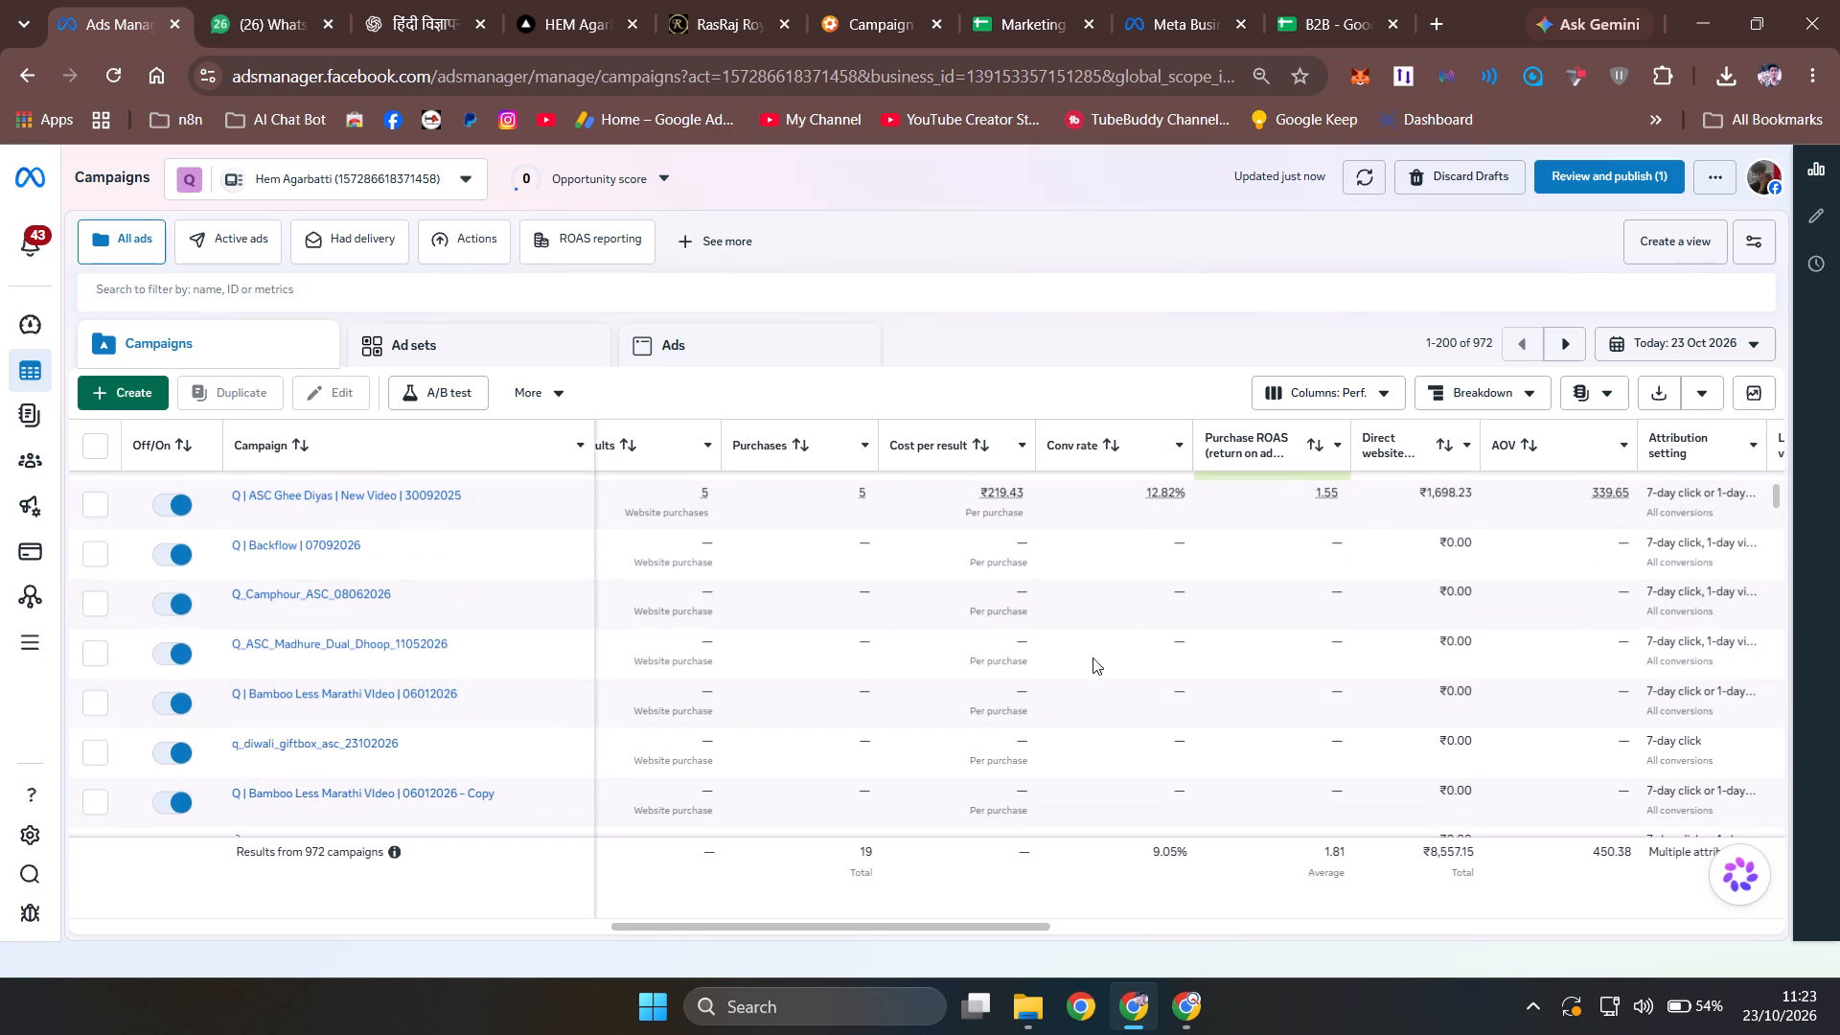
scroll(1075, 676, "up", 2)
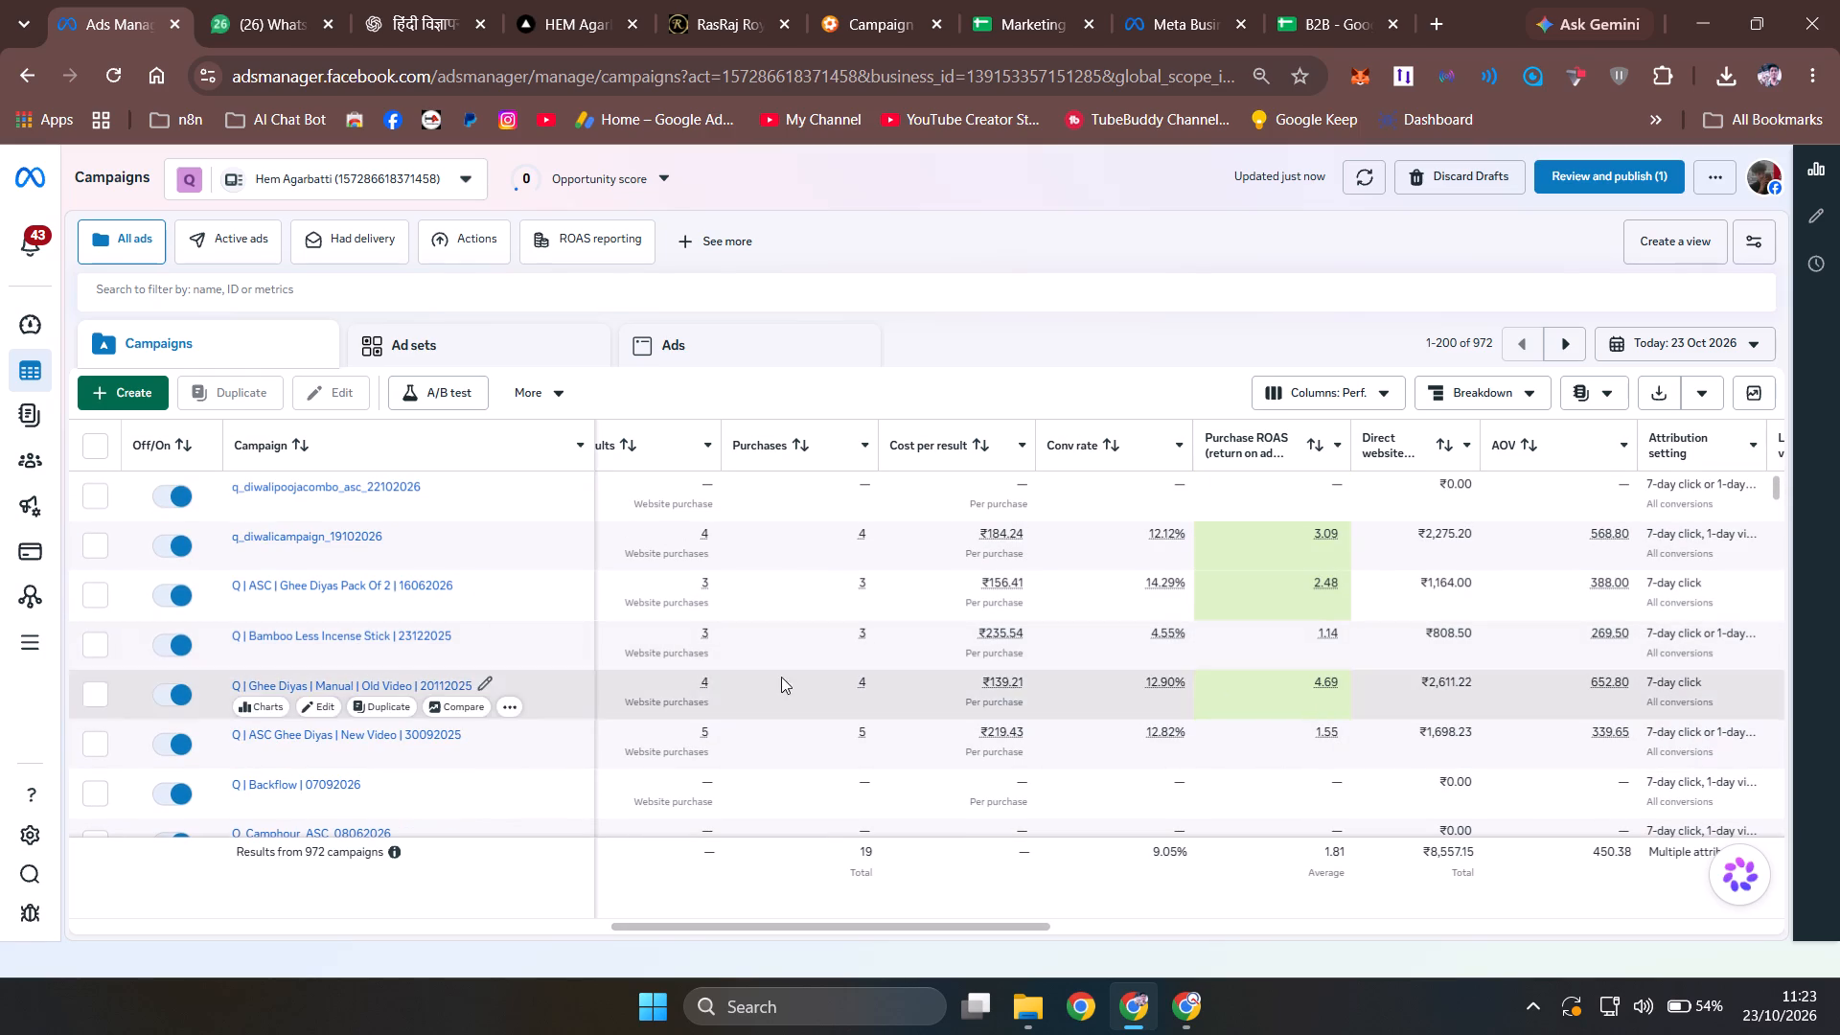
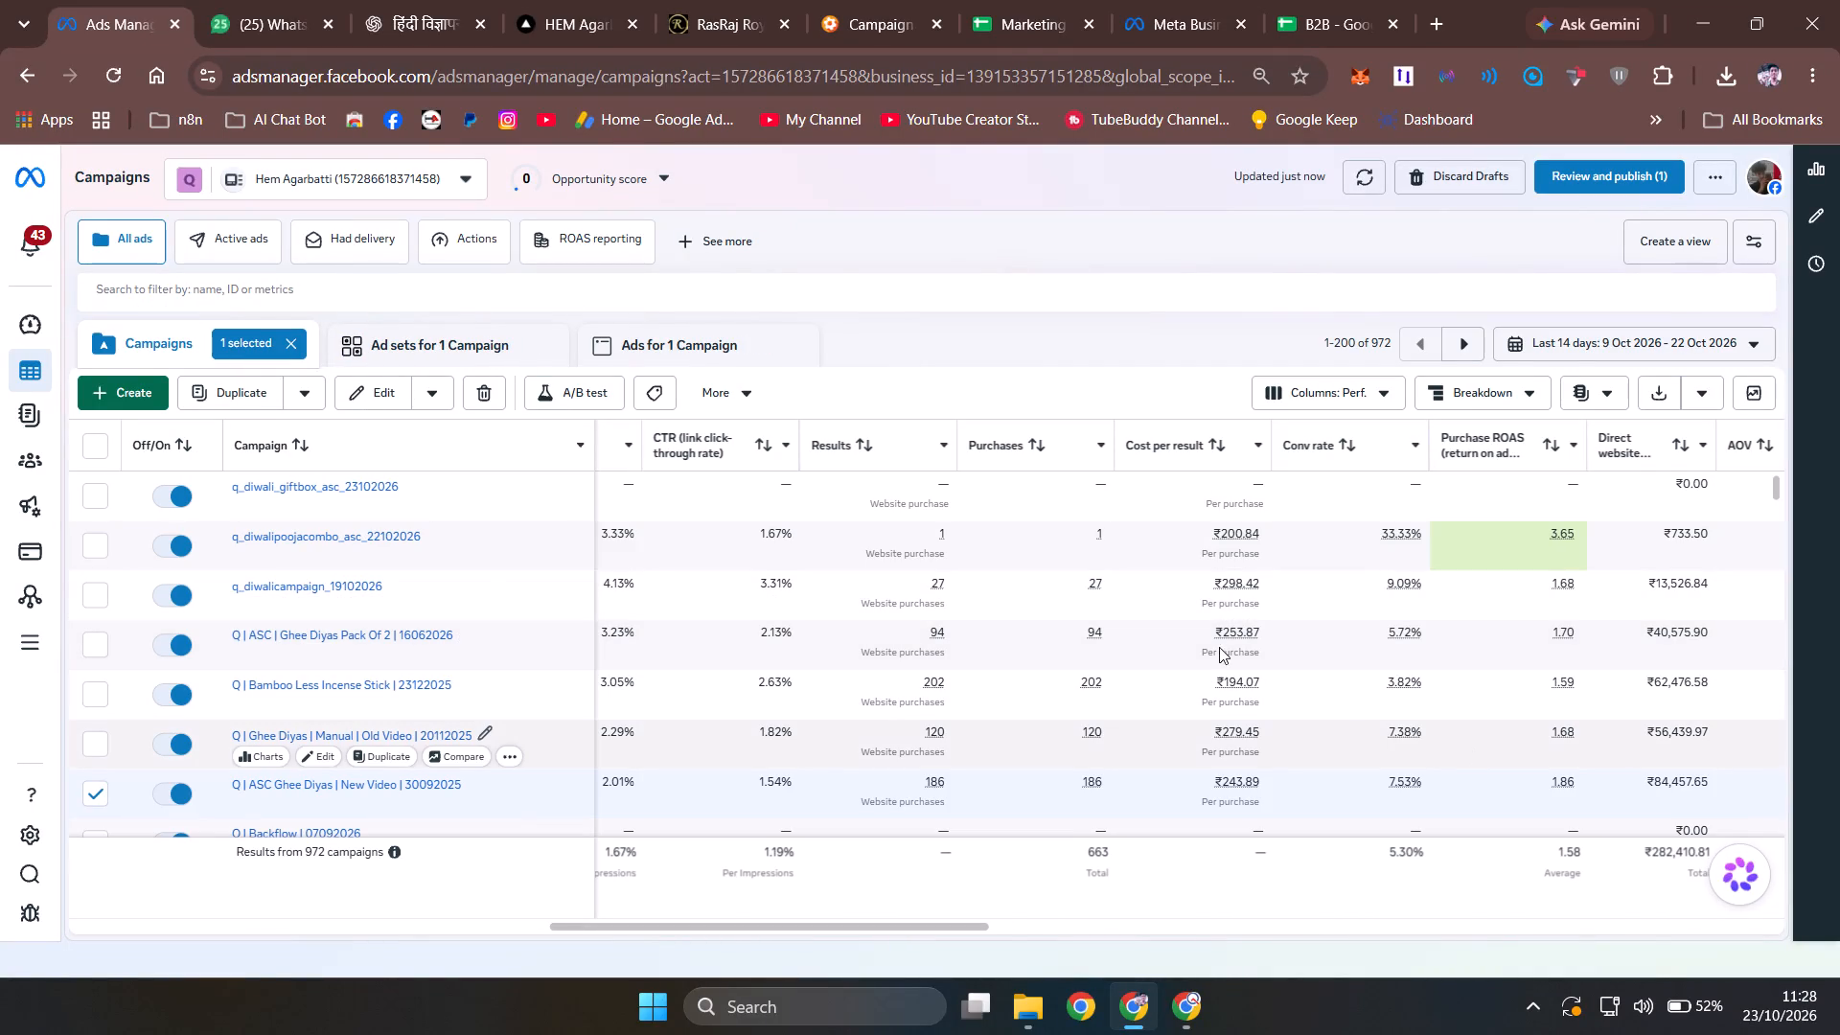
Show the ad sets of campaign Q | ASC Ghee Diyas | New Video | 30092025 with the date range 23 October 2026.
left_click(349, 355)
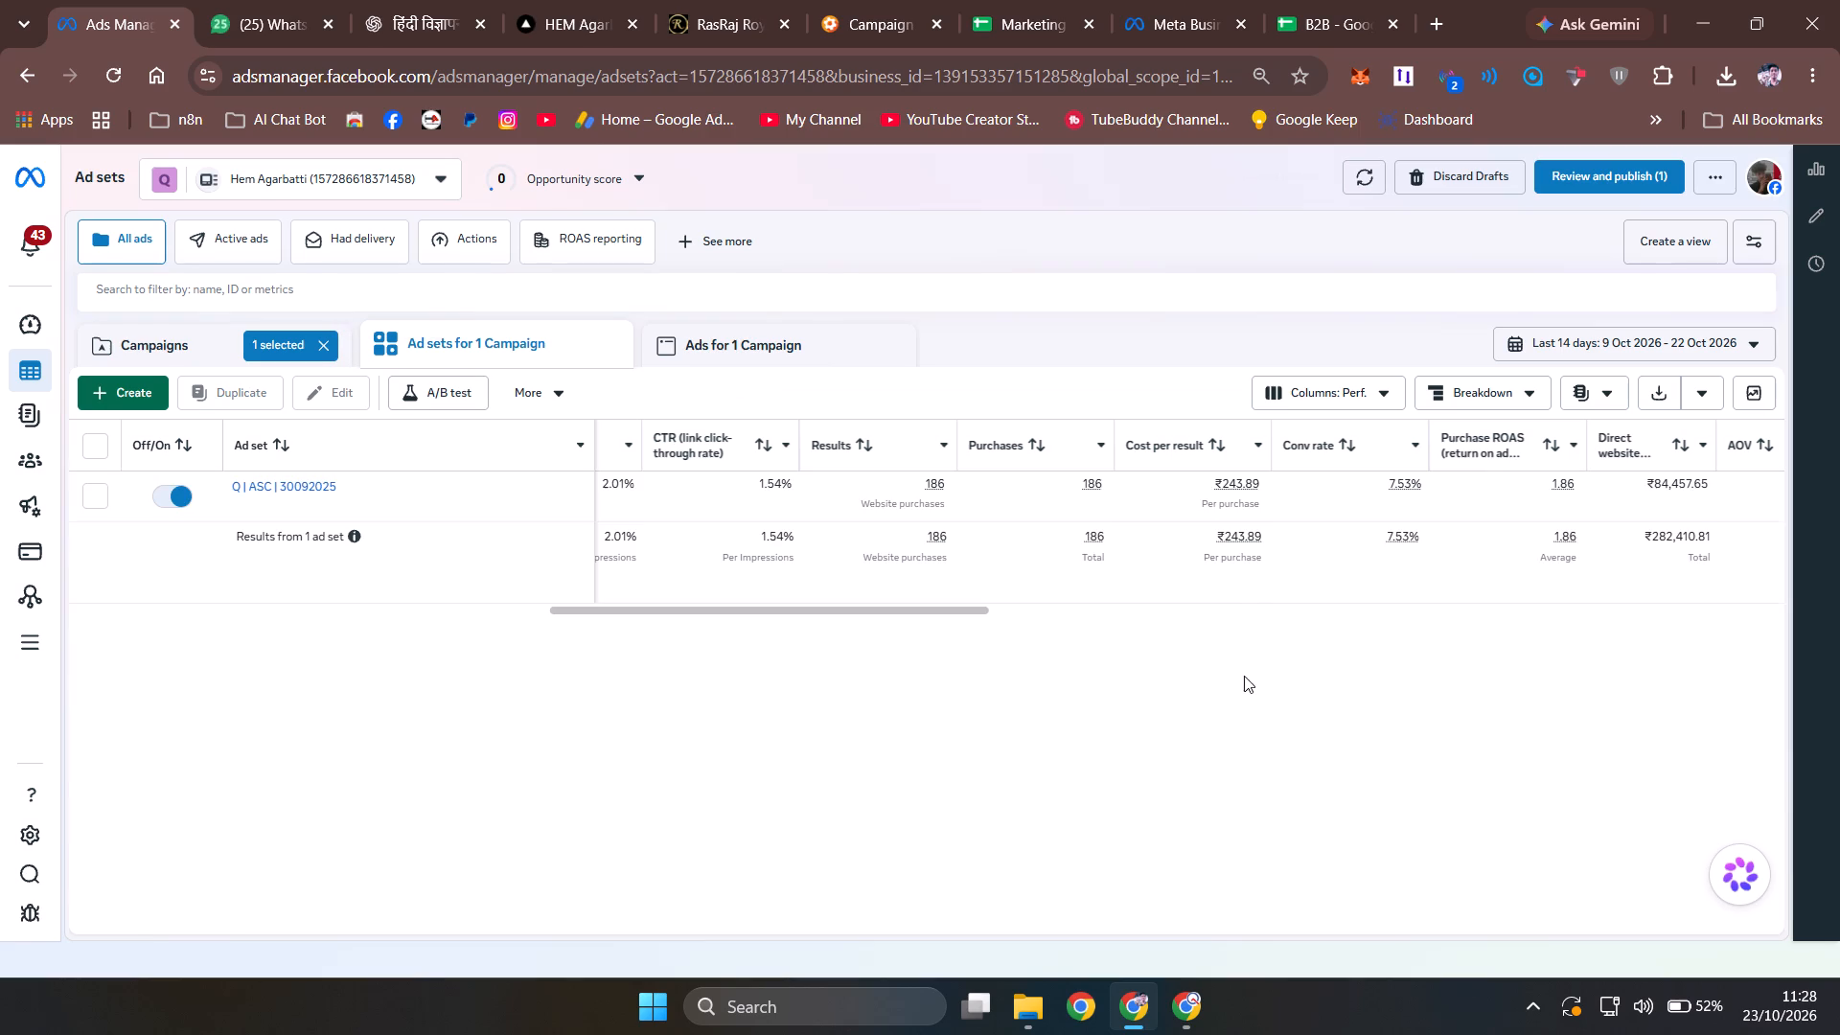
left_click(1630, 337)
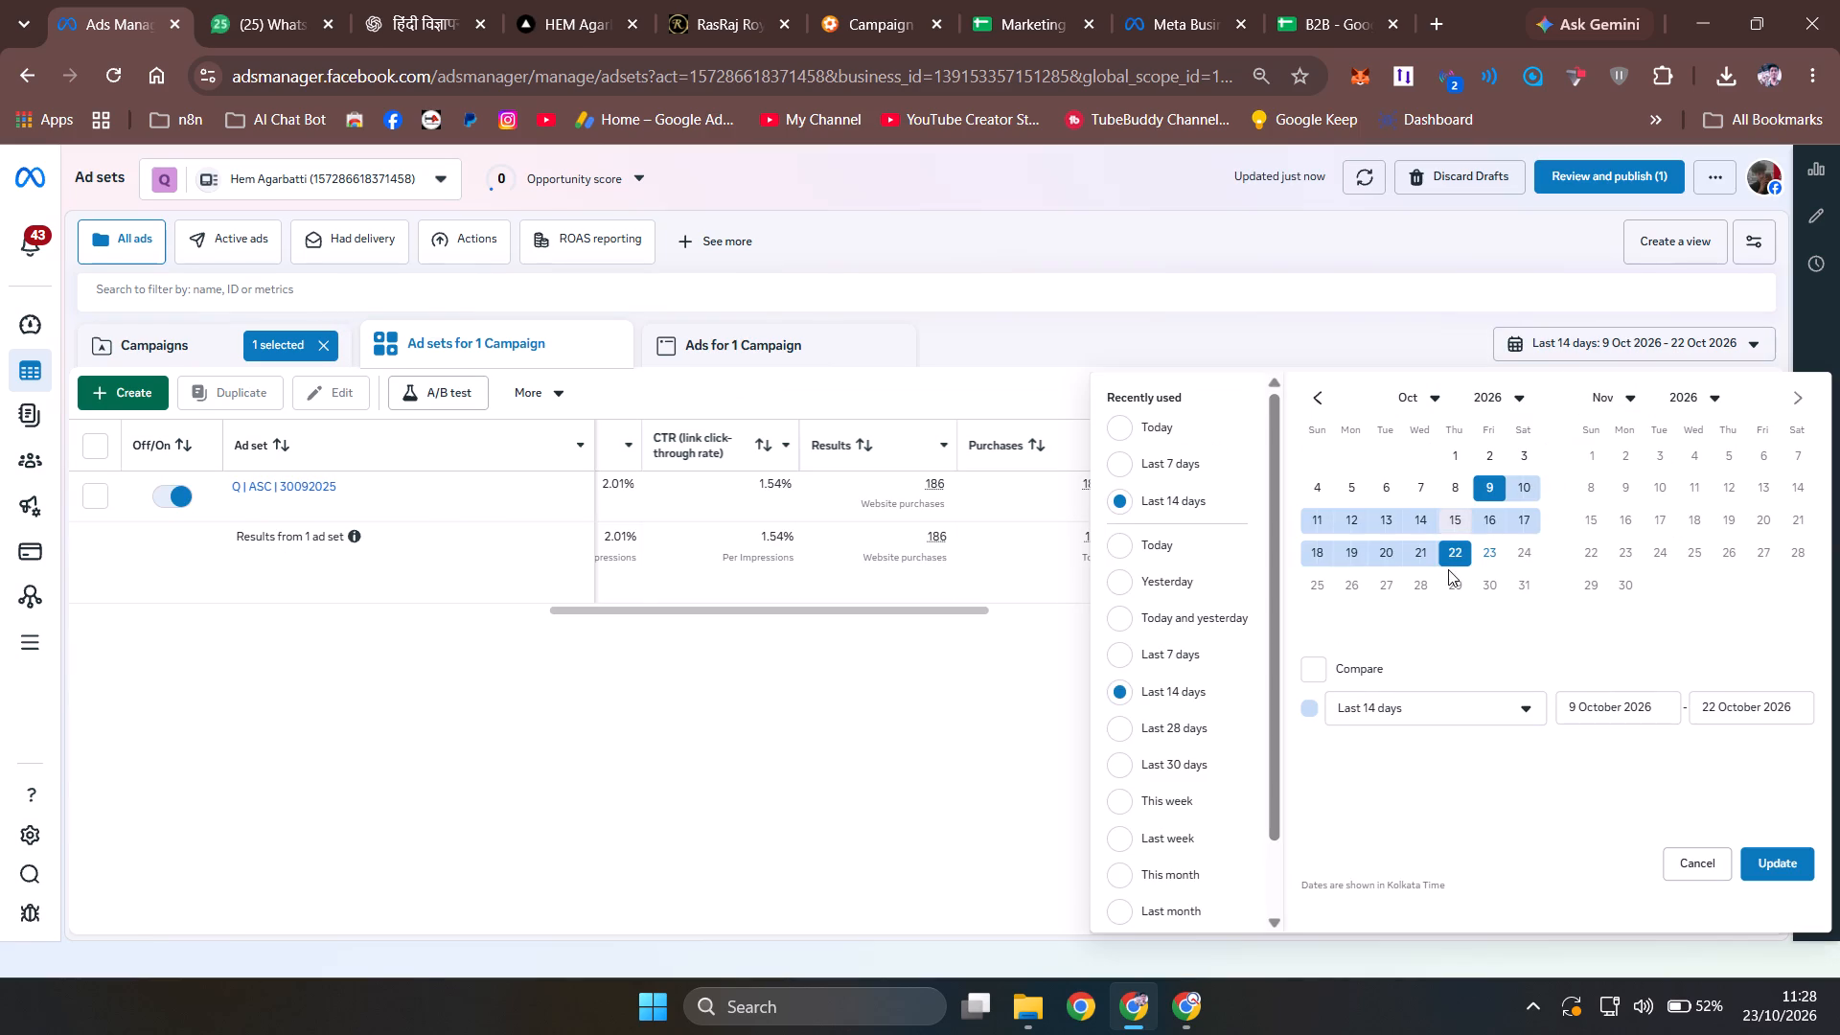
left_click(1480, 560)
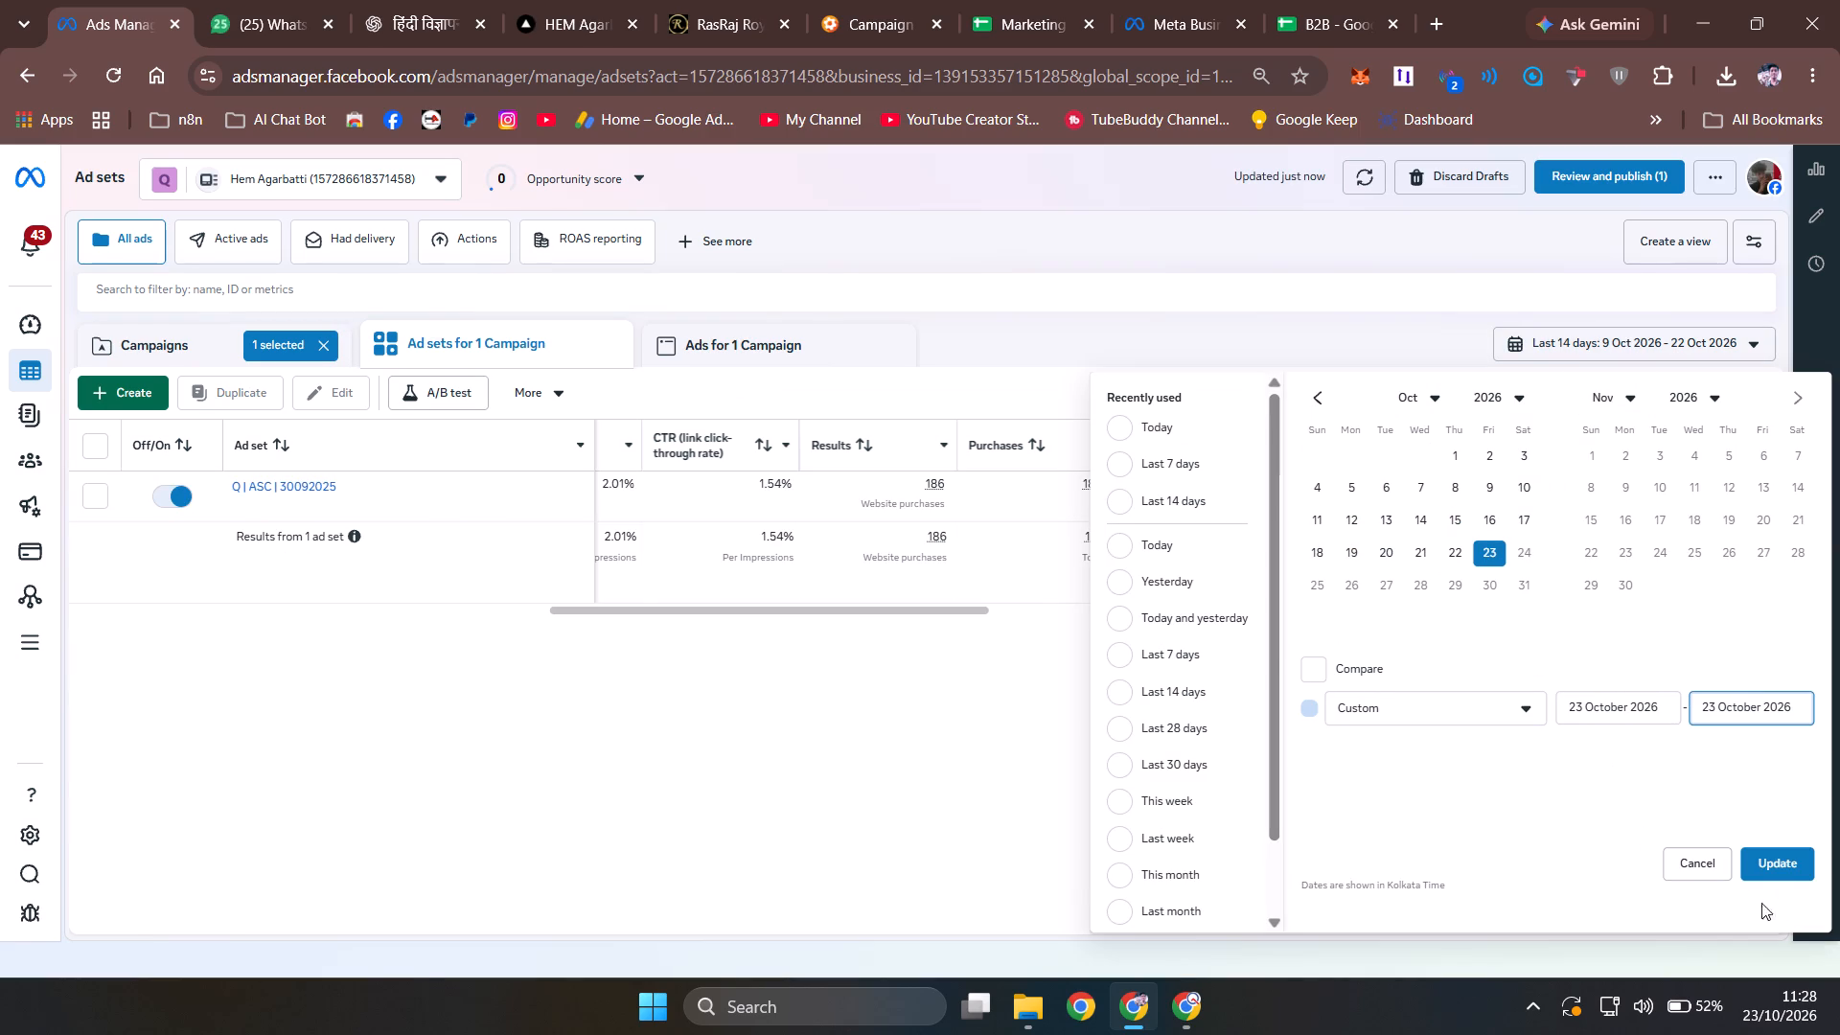
left_click(1775, 862)
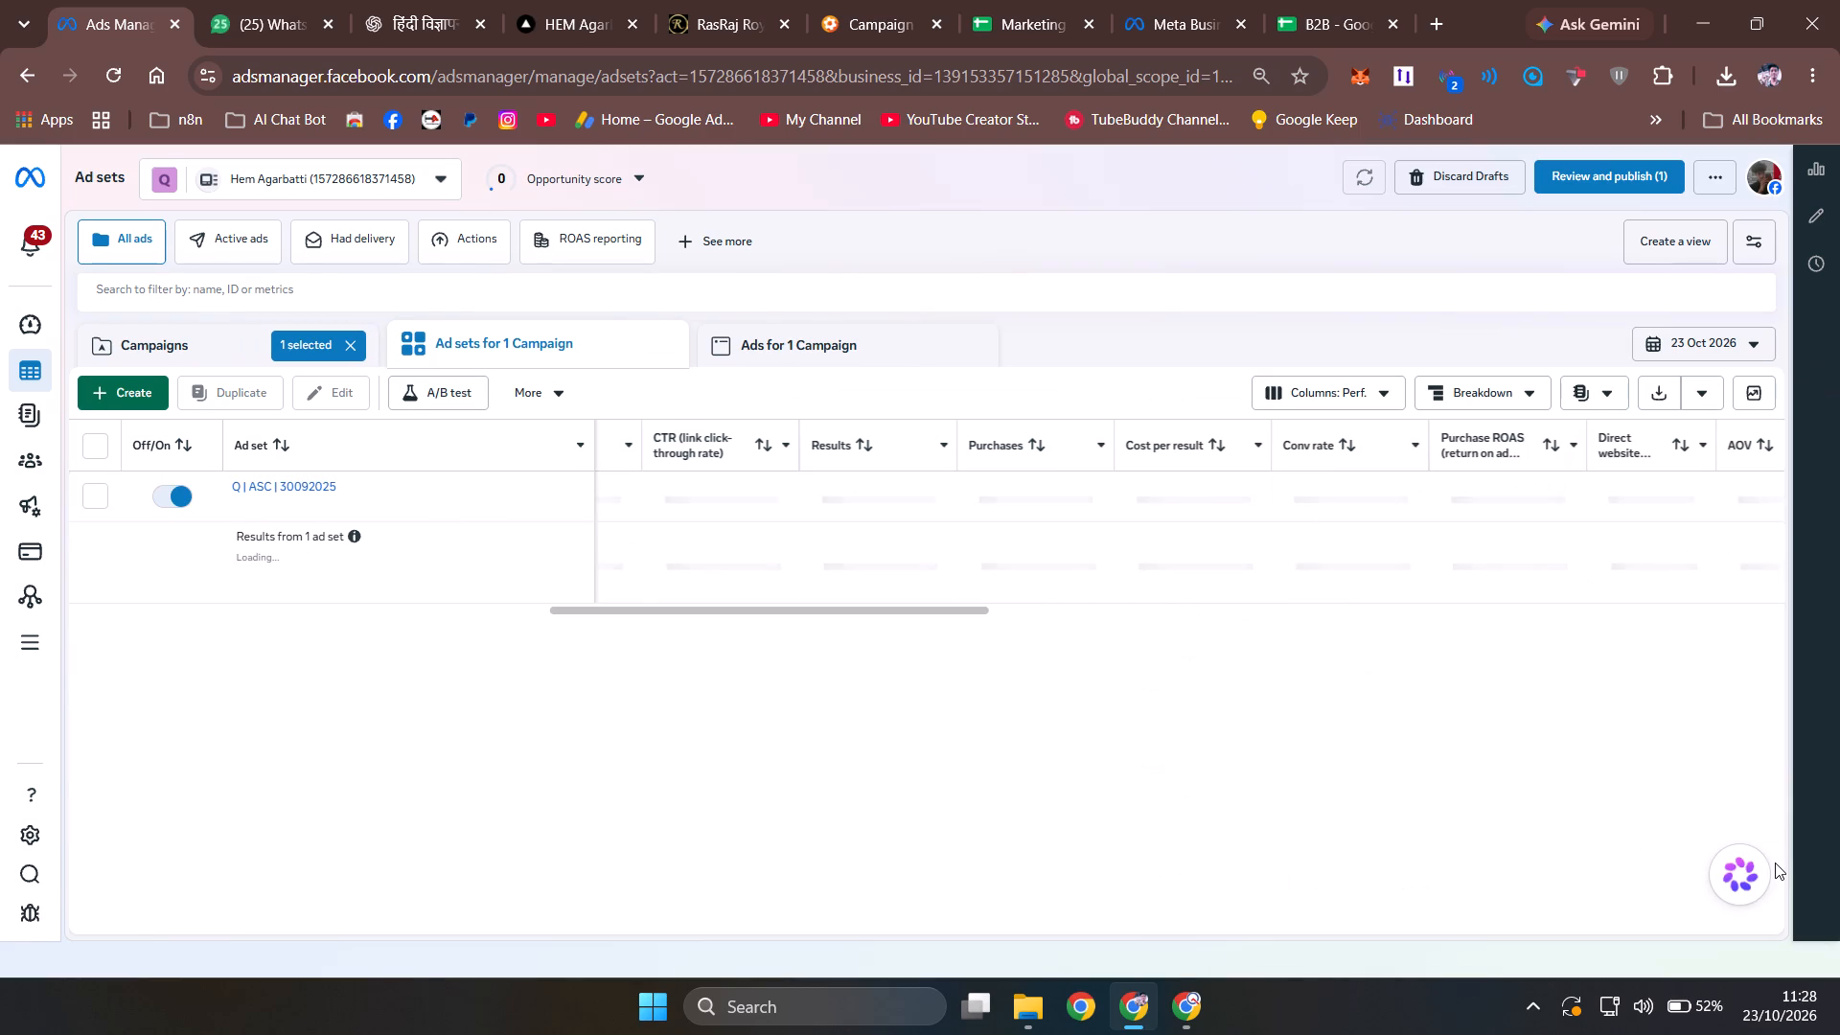
Set the ad set report's date range to 20–22 October 2026.
left_click(1713, 345)
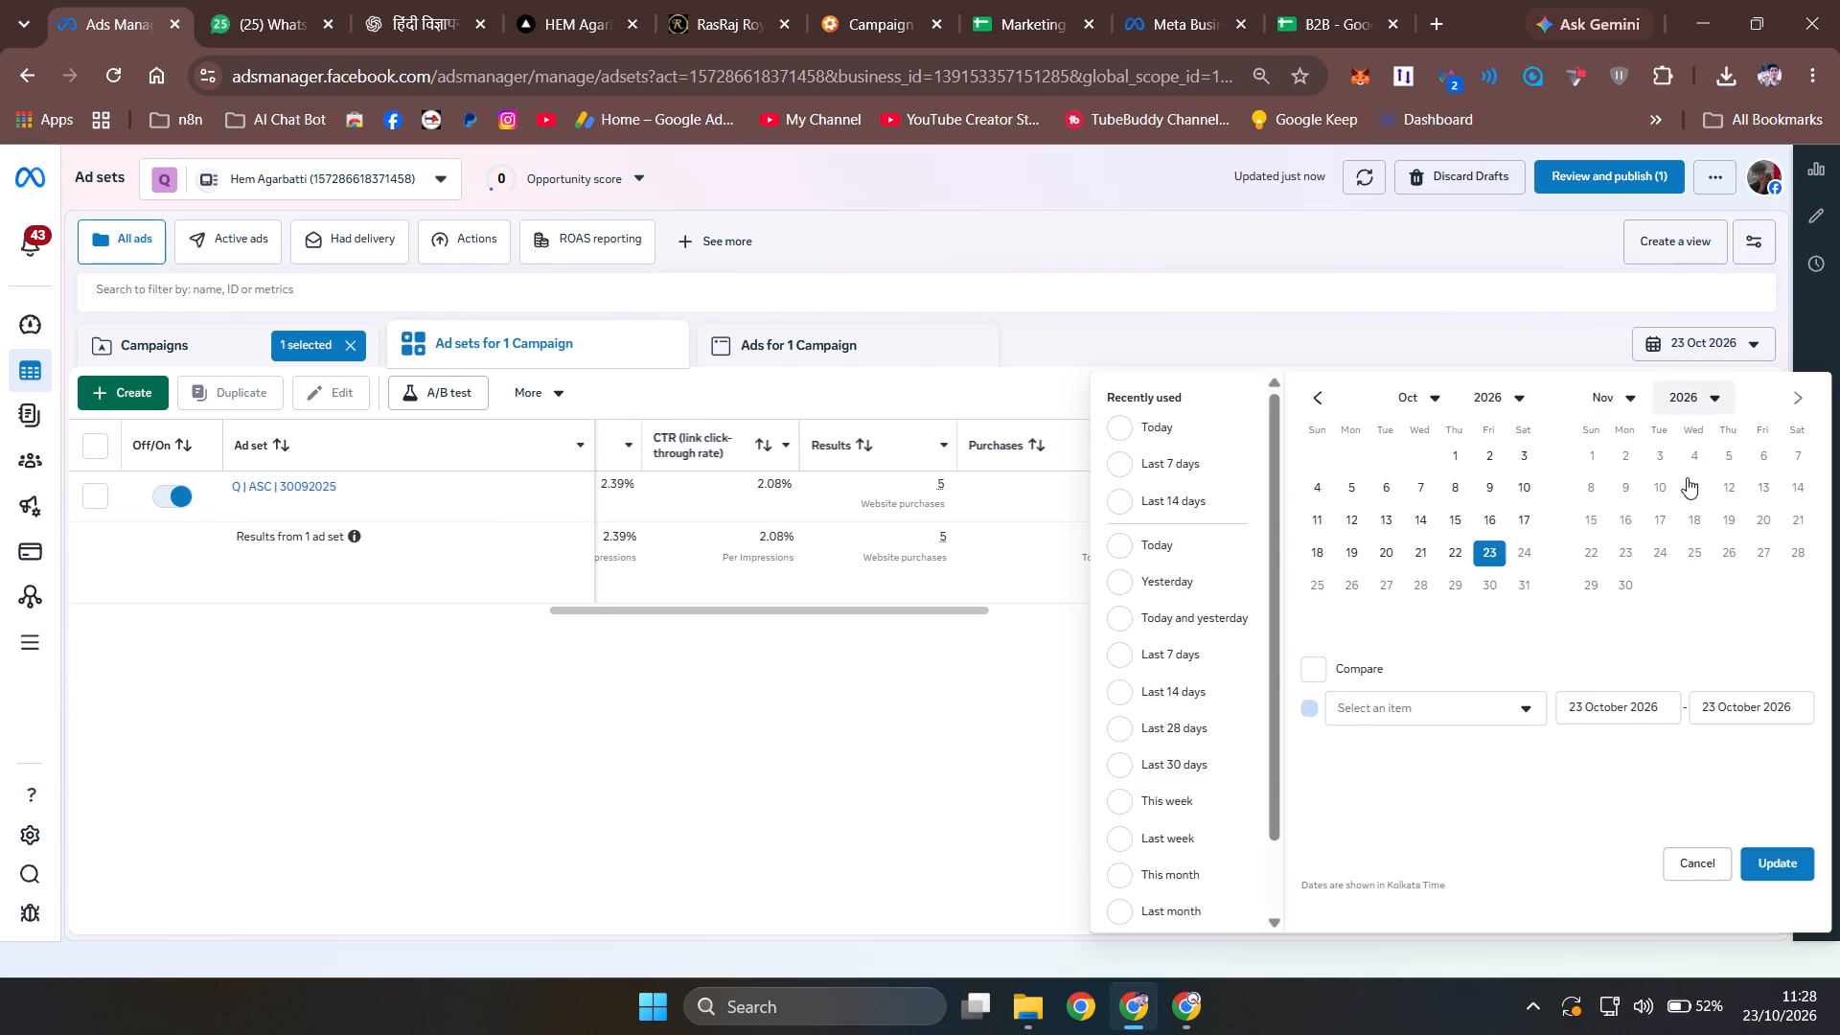
left_click_drag(1382, 553, 1395, 552)
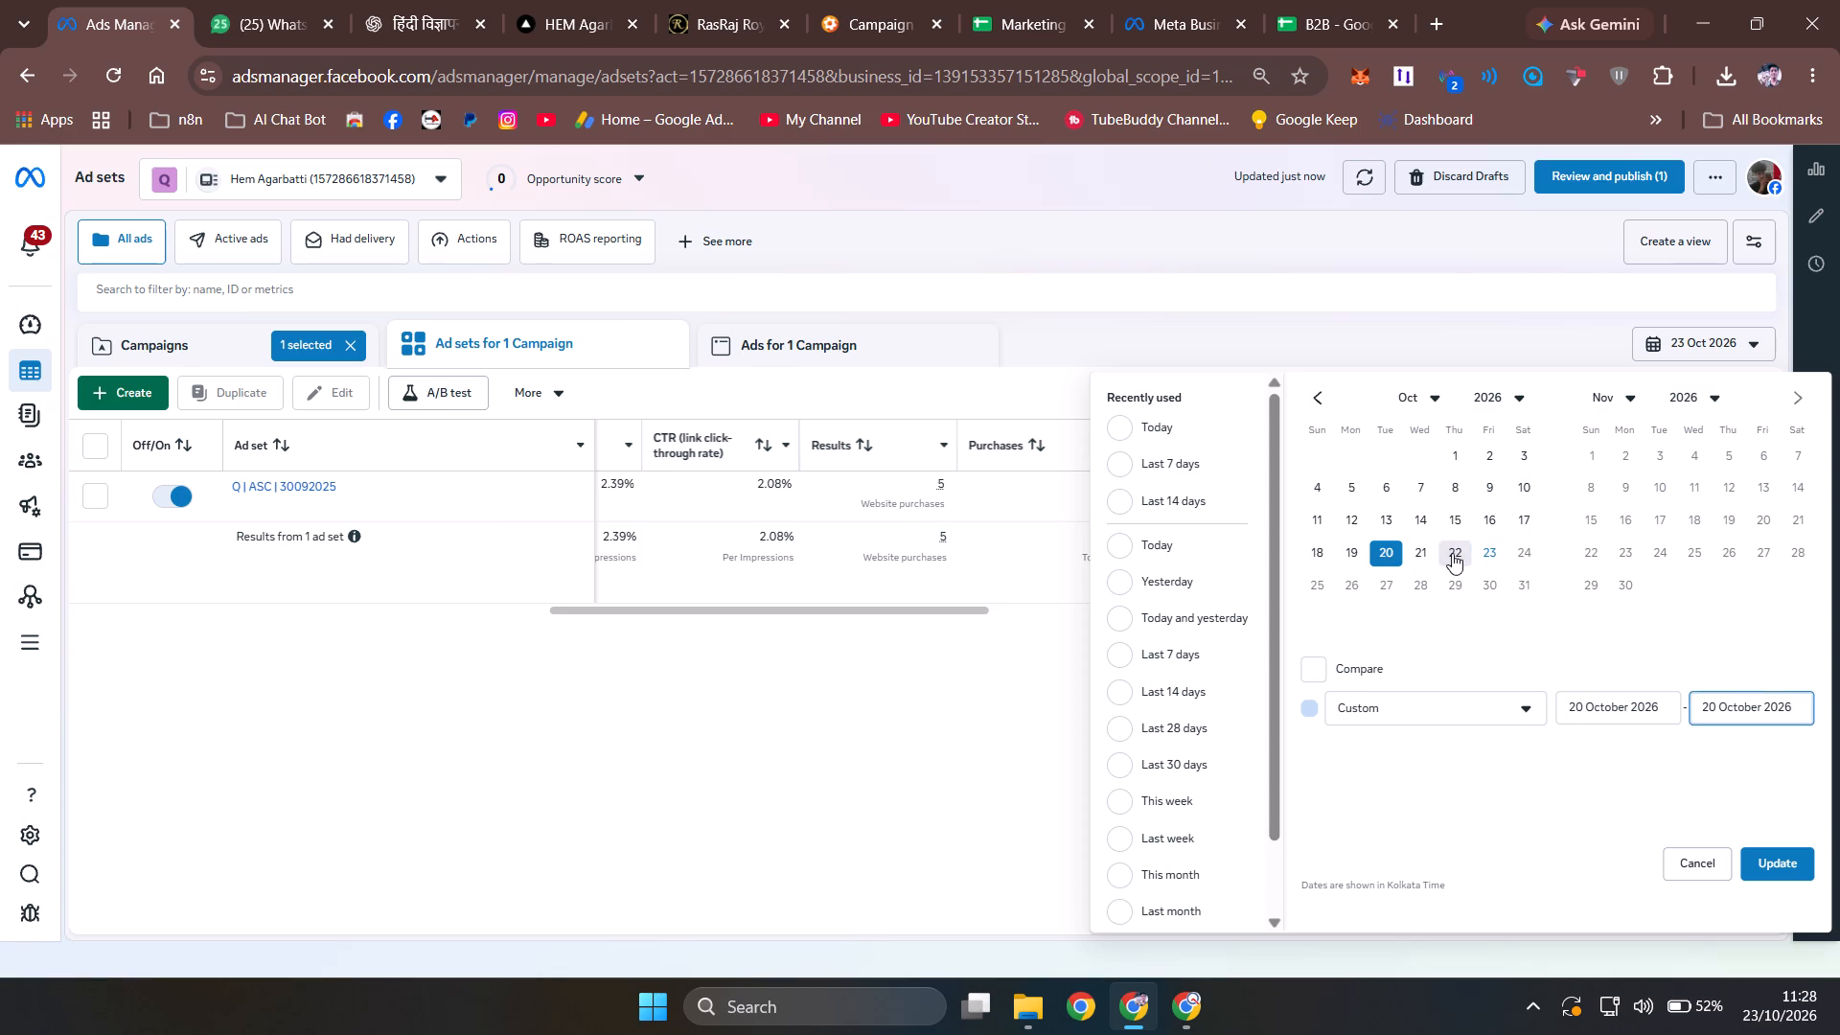
left_click(1455, 553)
left_click(1774, 864)
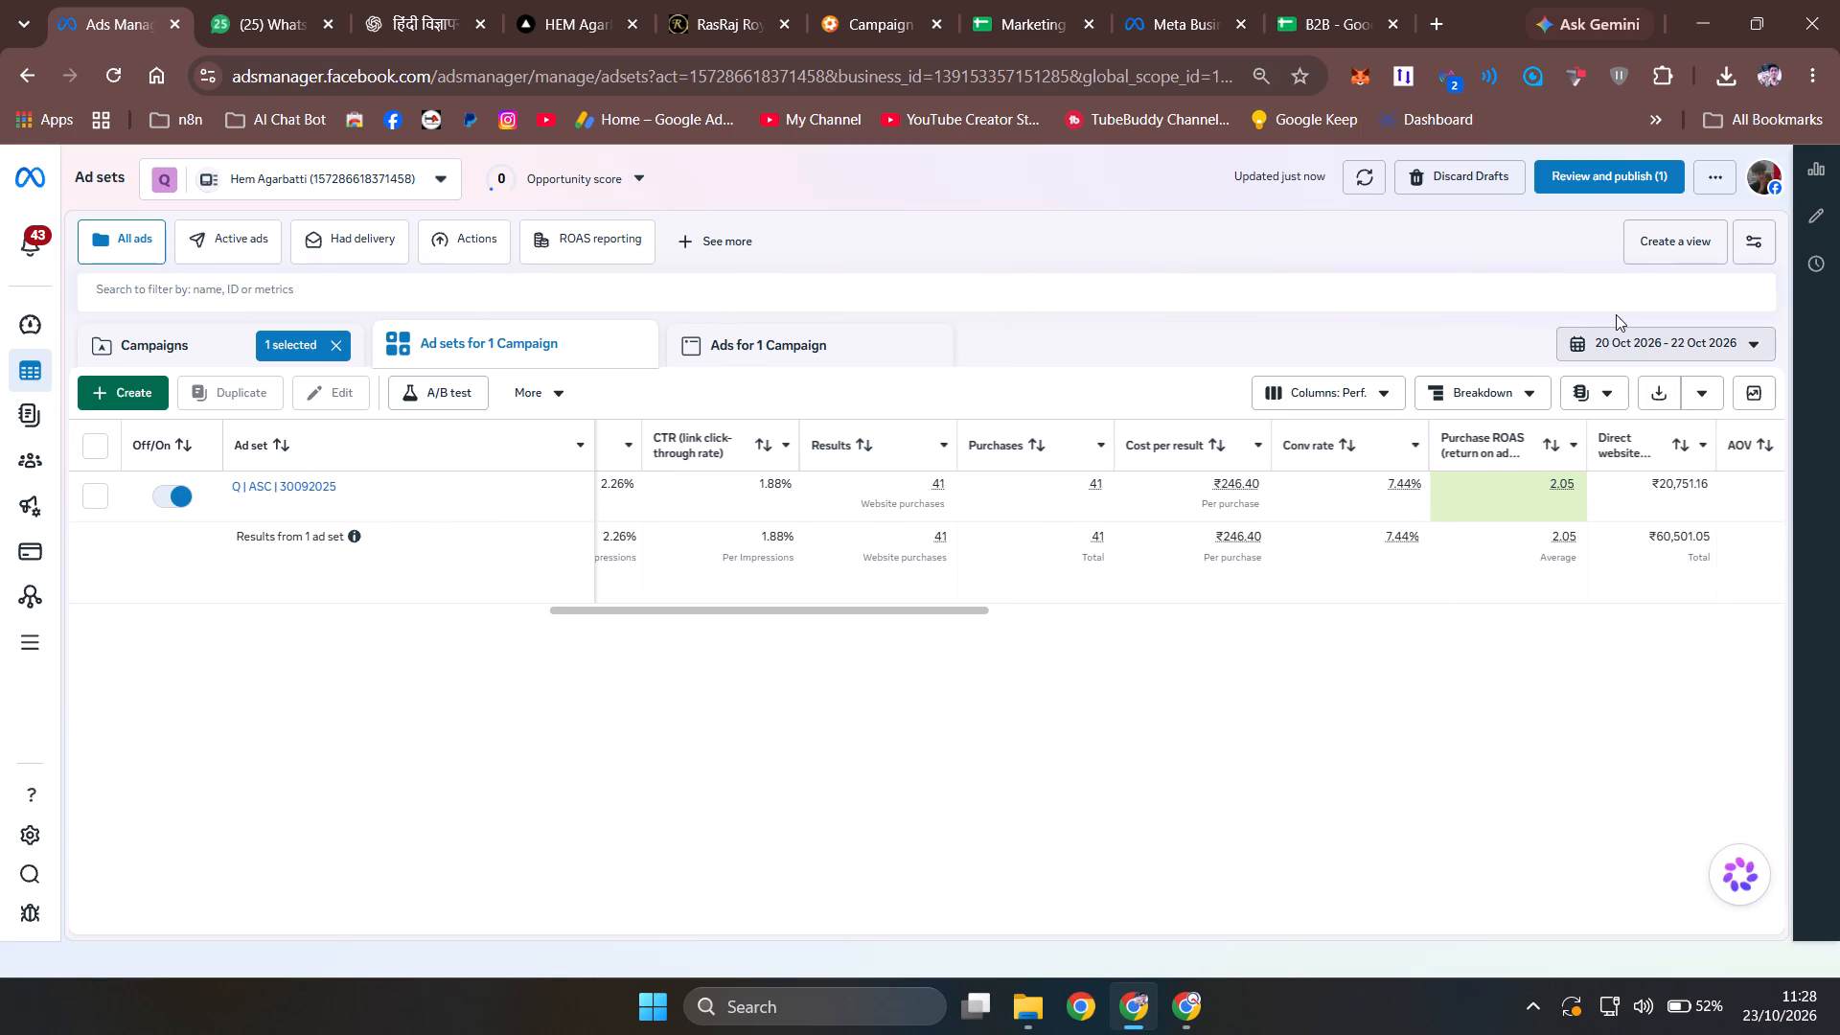
Set the ad set report's date range to 18–20 October 2026 and review its cost per result, conversion rate and purchase ROAS.
left_click(1621, 326)
left_click(1621, 331)
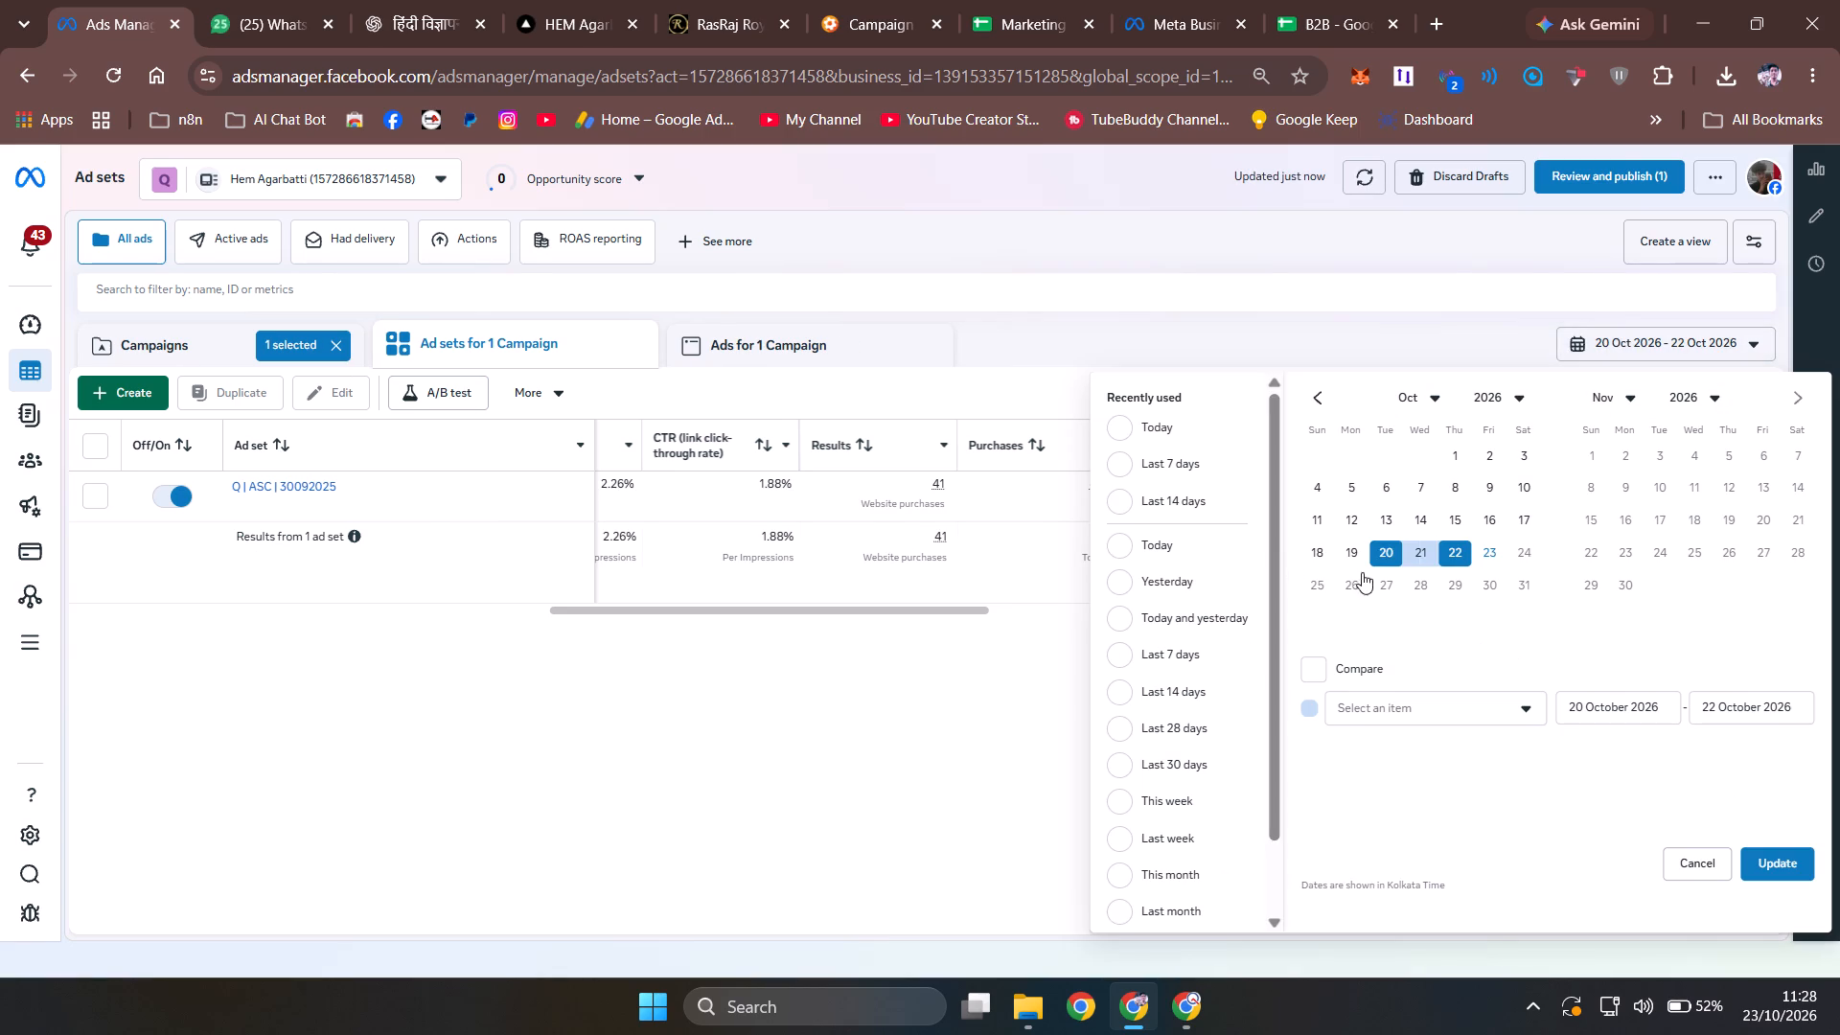
left_click(1299, 553)
left_click(1323, 555)
left_click(1391, 554)
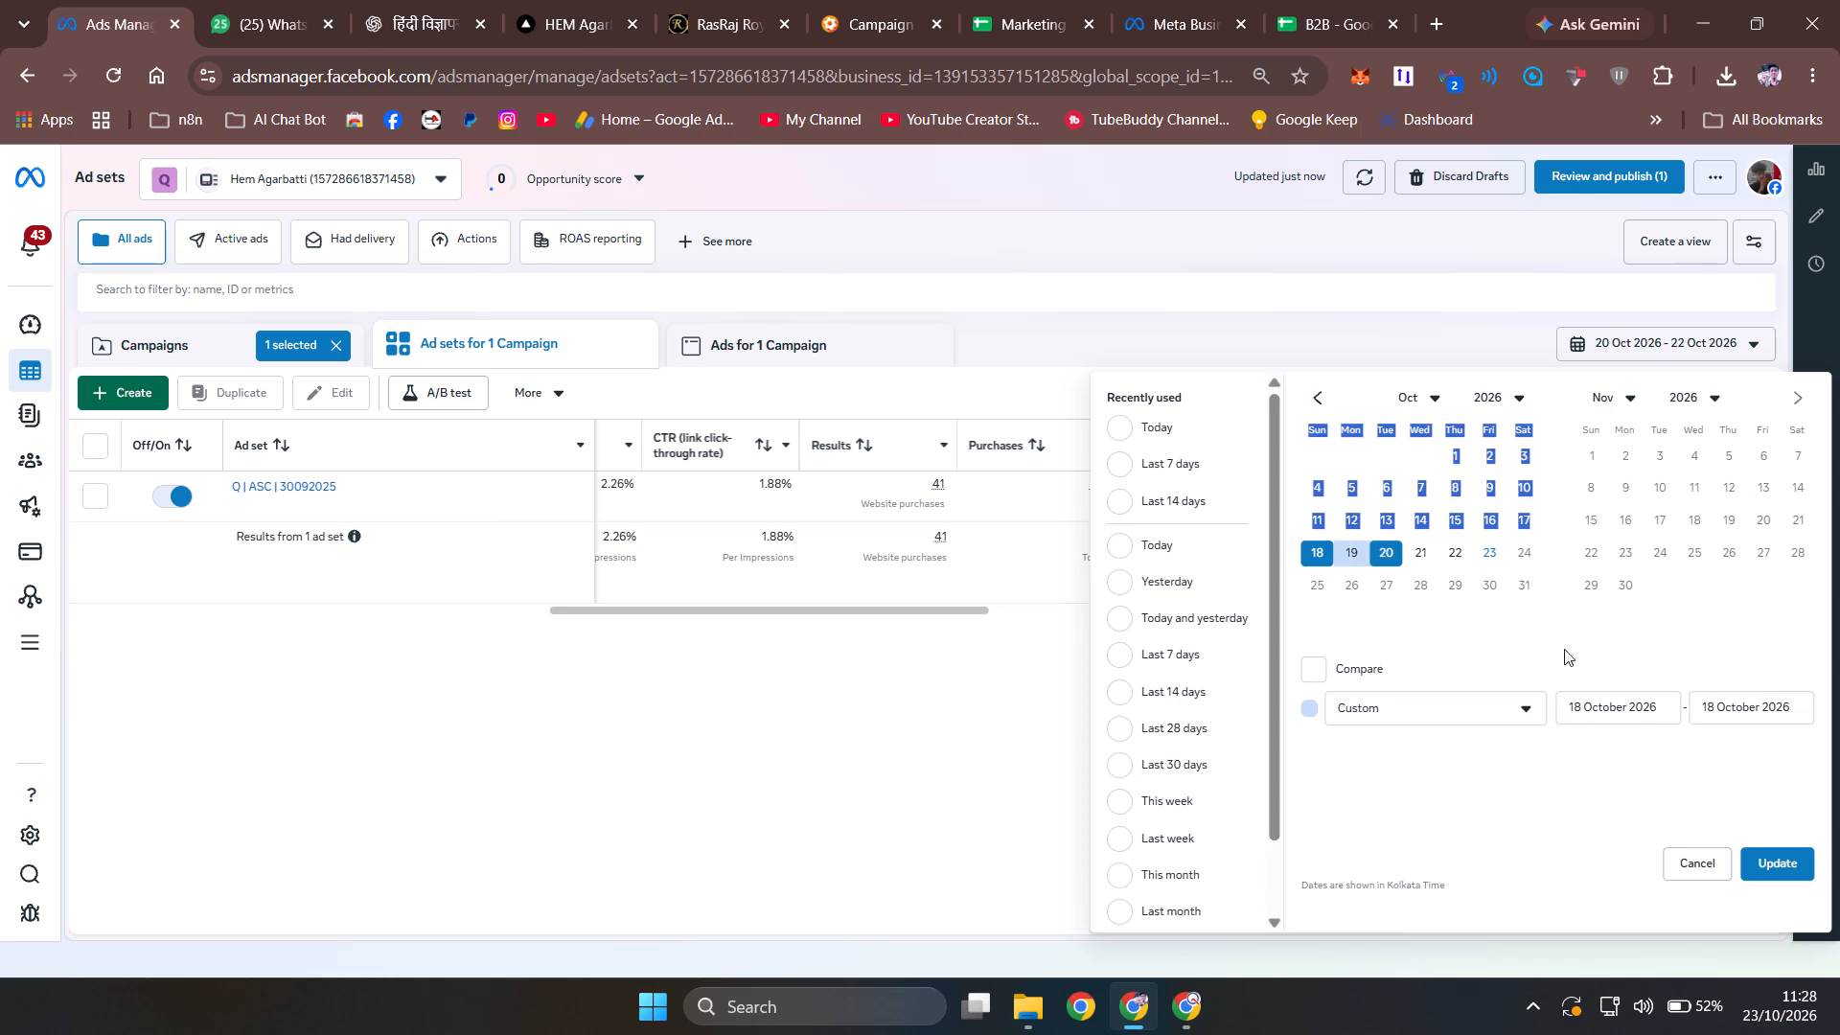
left_click(1804, 873)
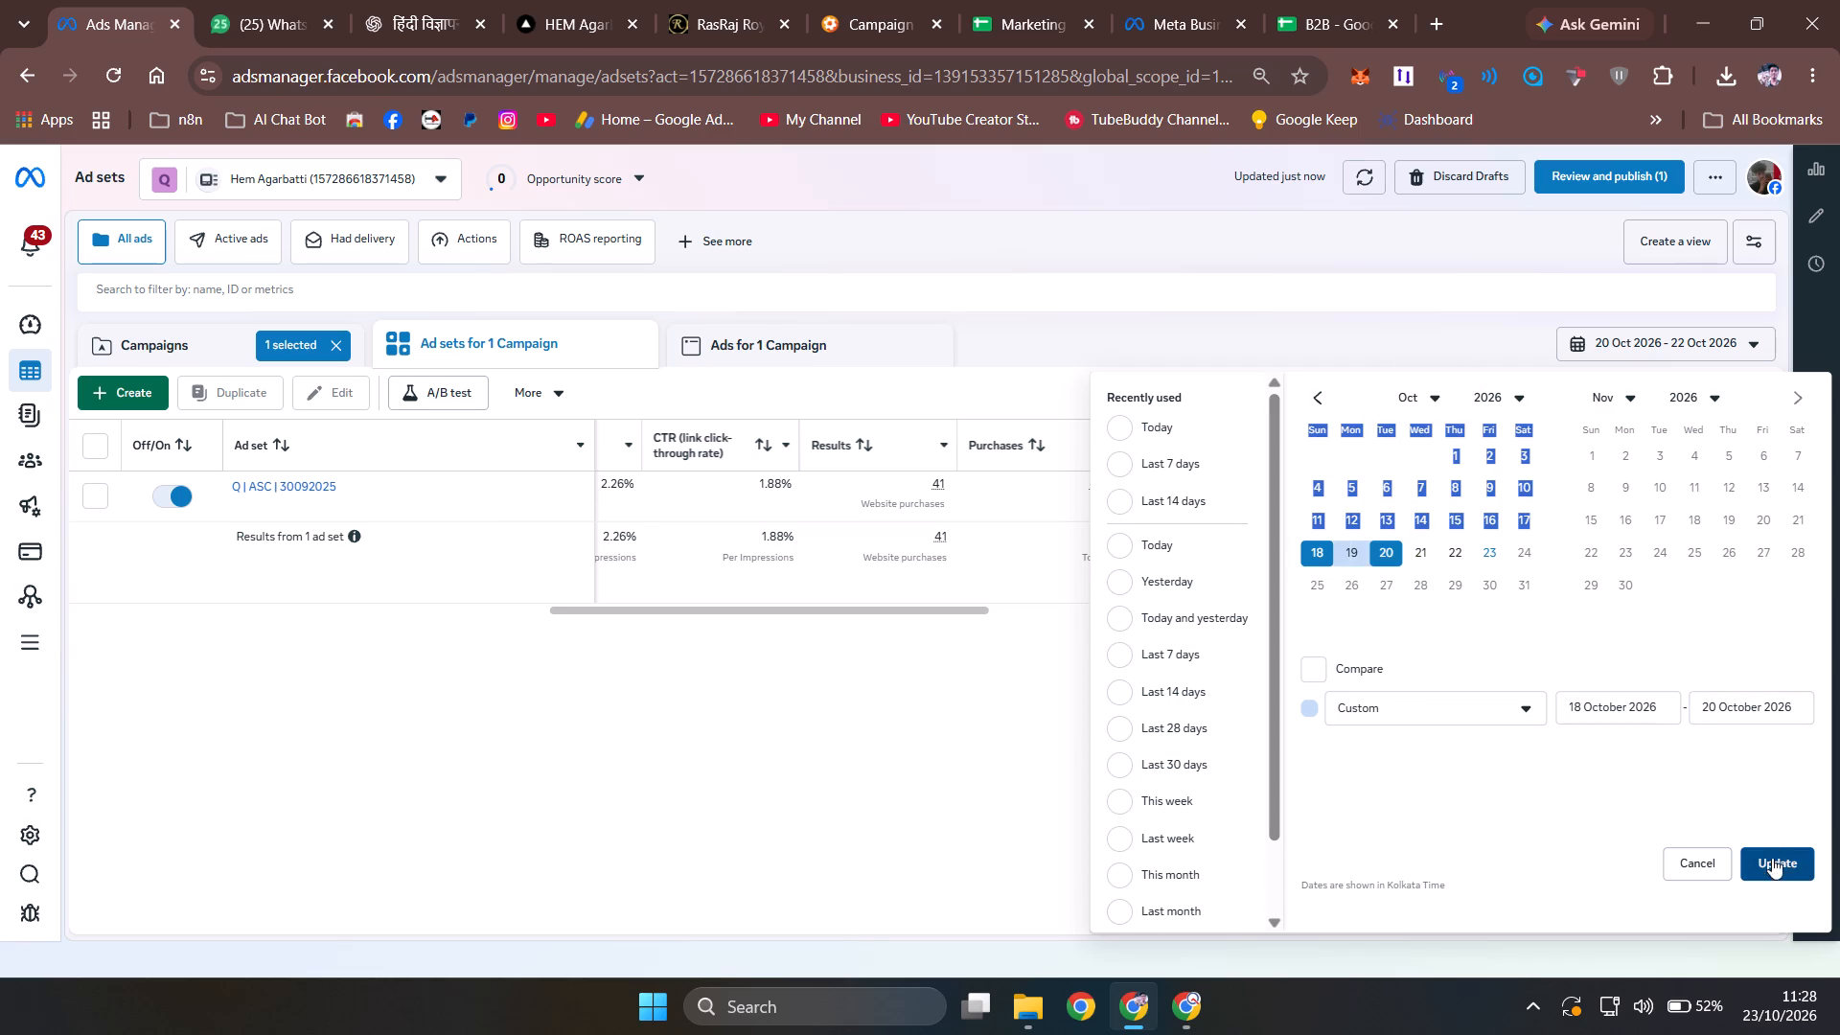
left_click(1640, 346)
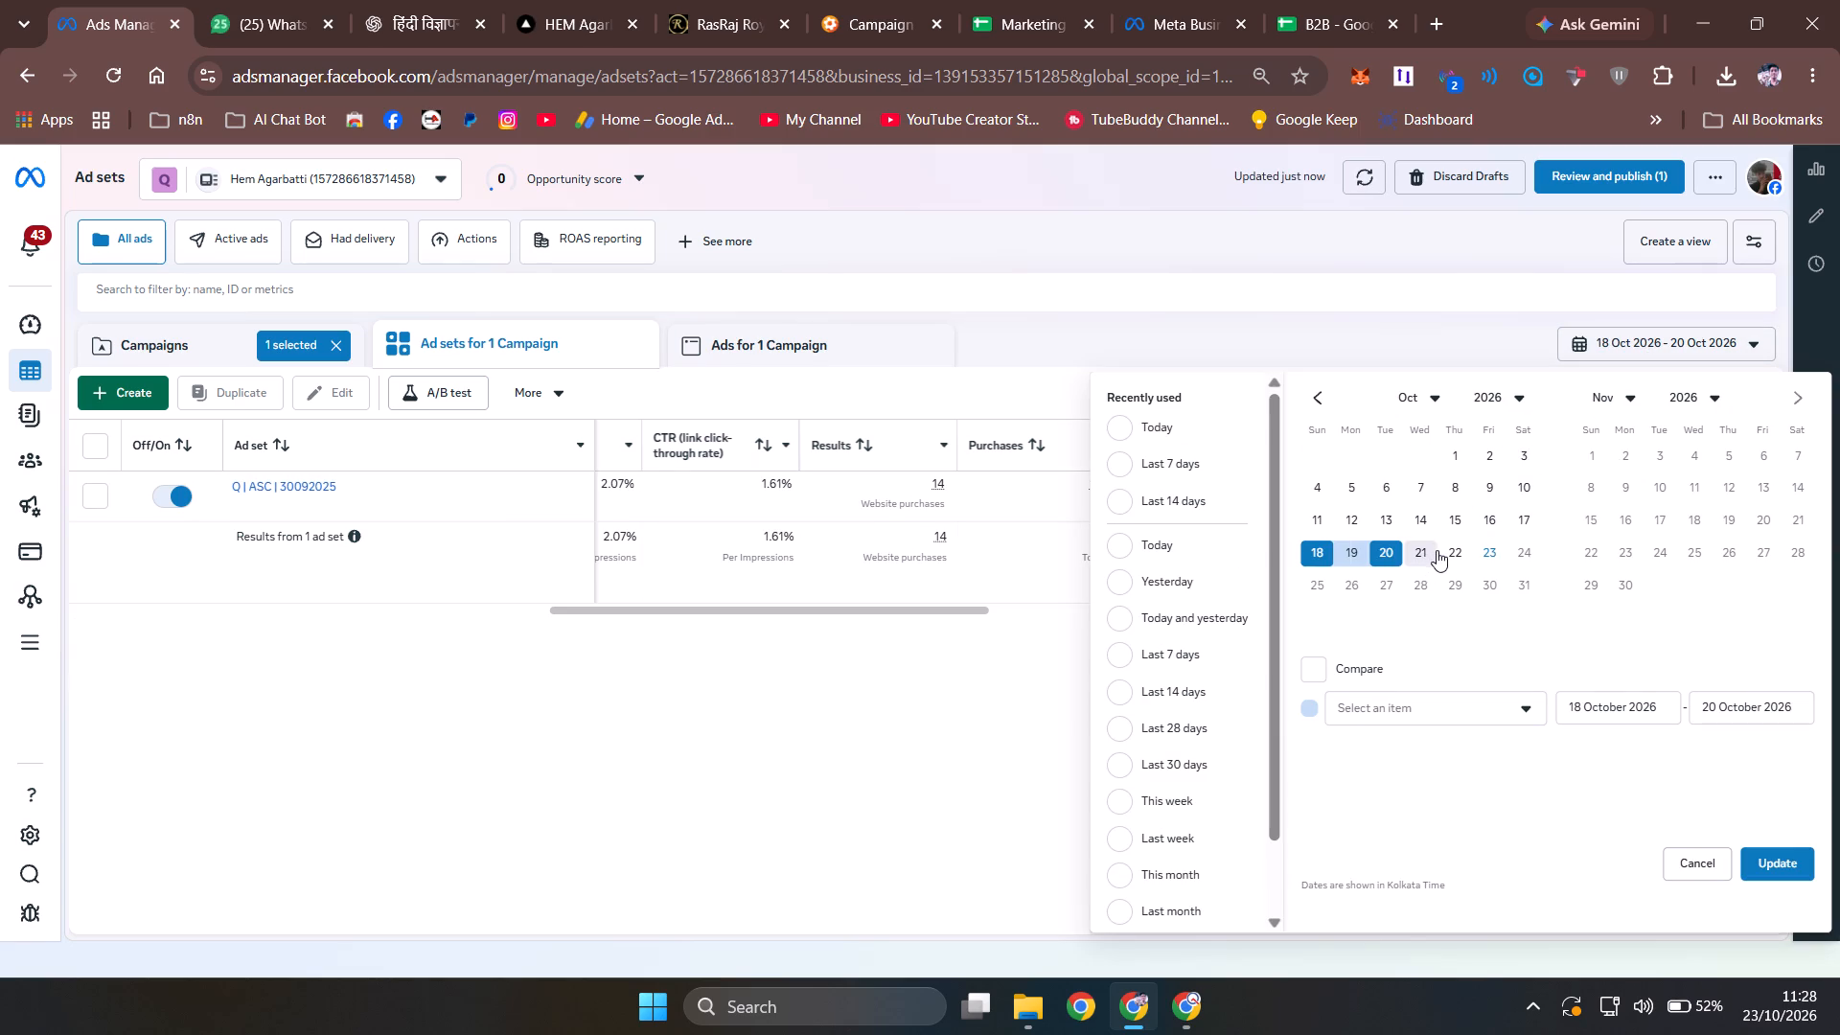
left_click(1023, 720)
left_click_drag(965, 613, 1103, 607)
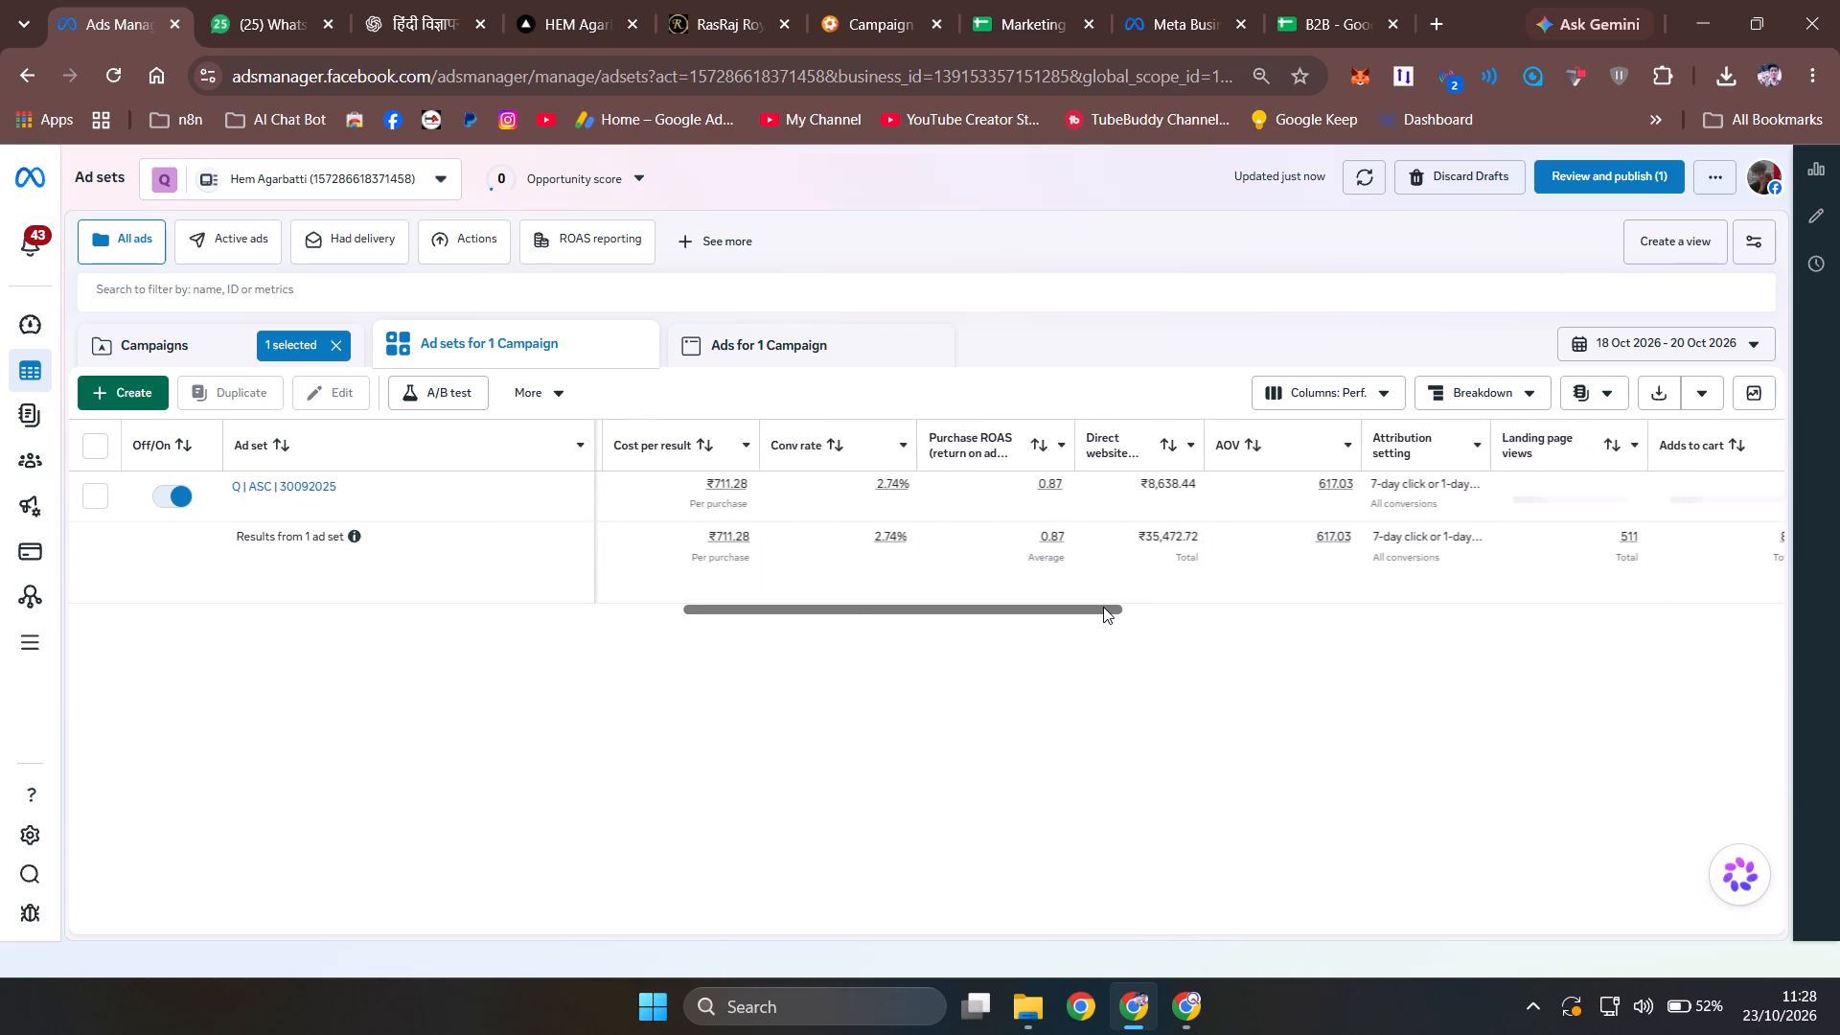
left_click_drag(1103, 607, 1106, 604)
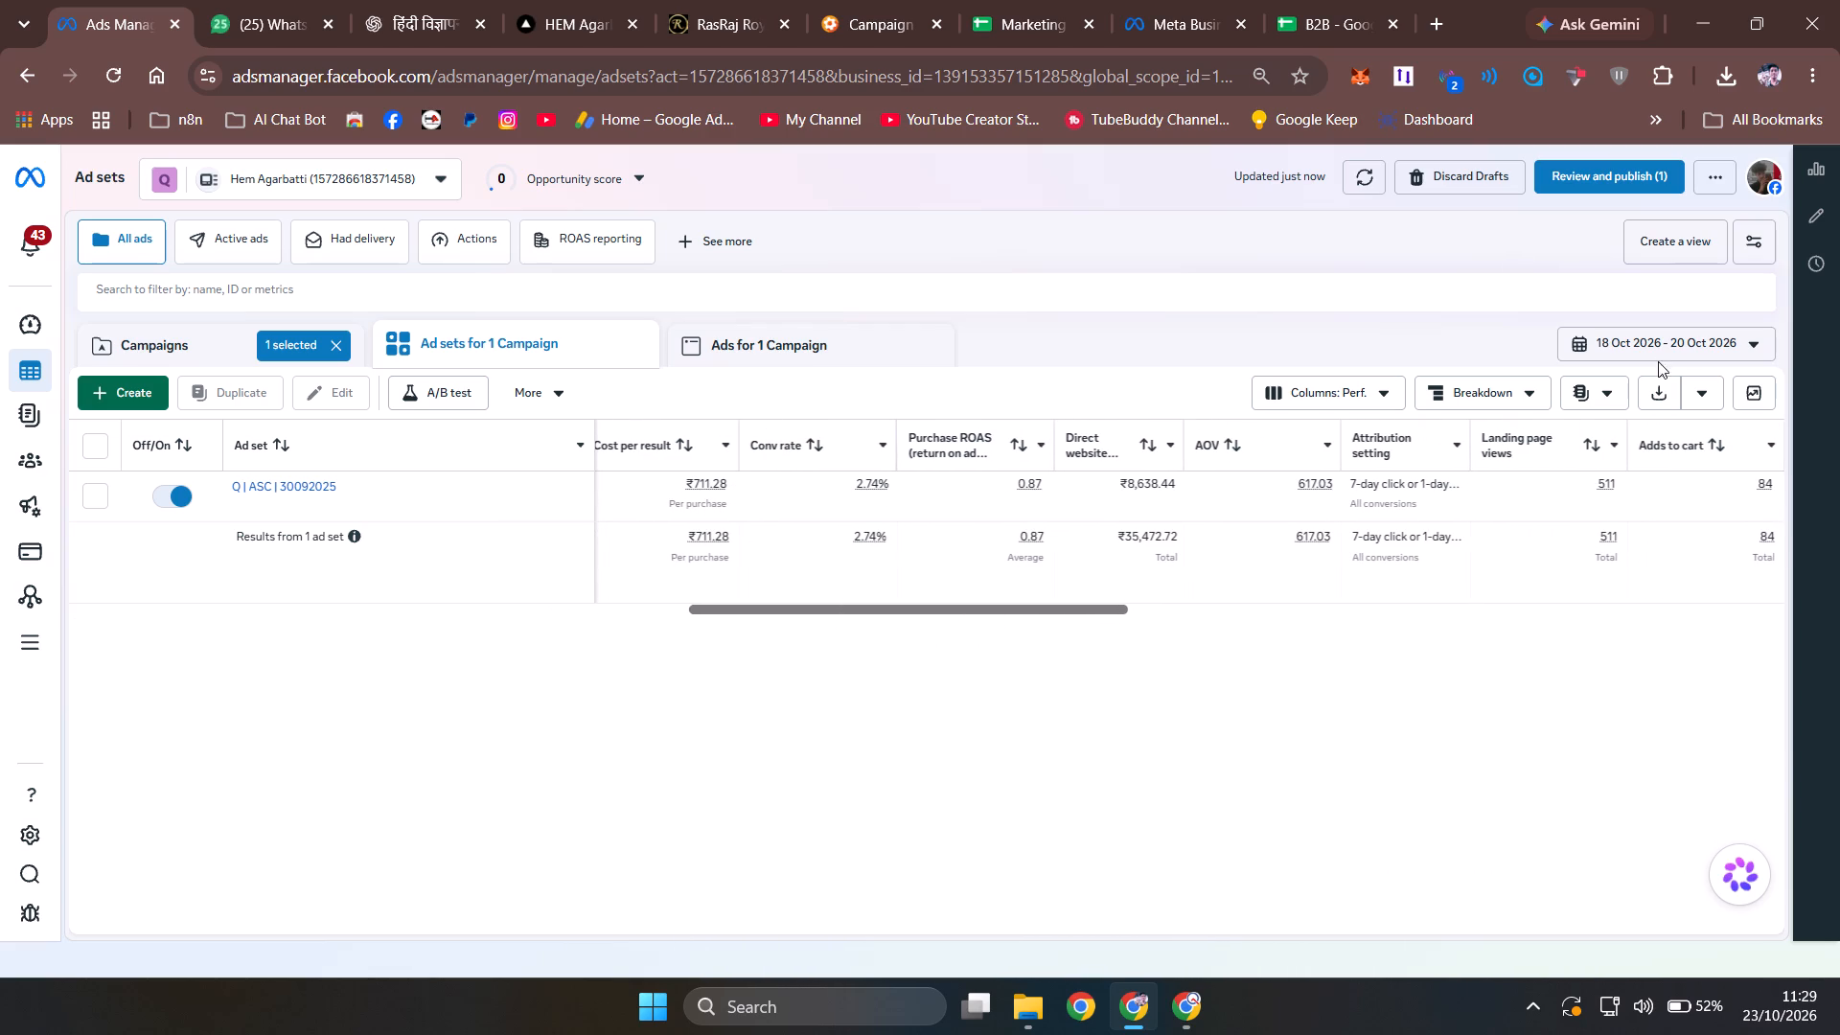
Set the ad set report's date range to Yesterday and review its cost per result, conversion rate and purchase ROAS.
left_click(1653, 353)
left_click(1173, 584)
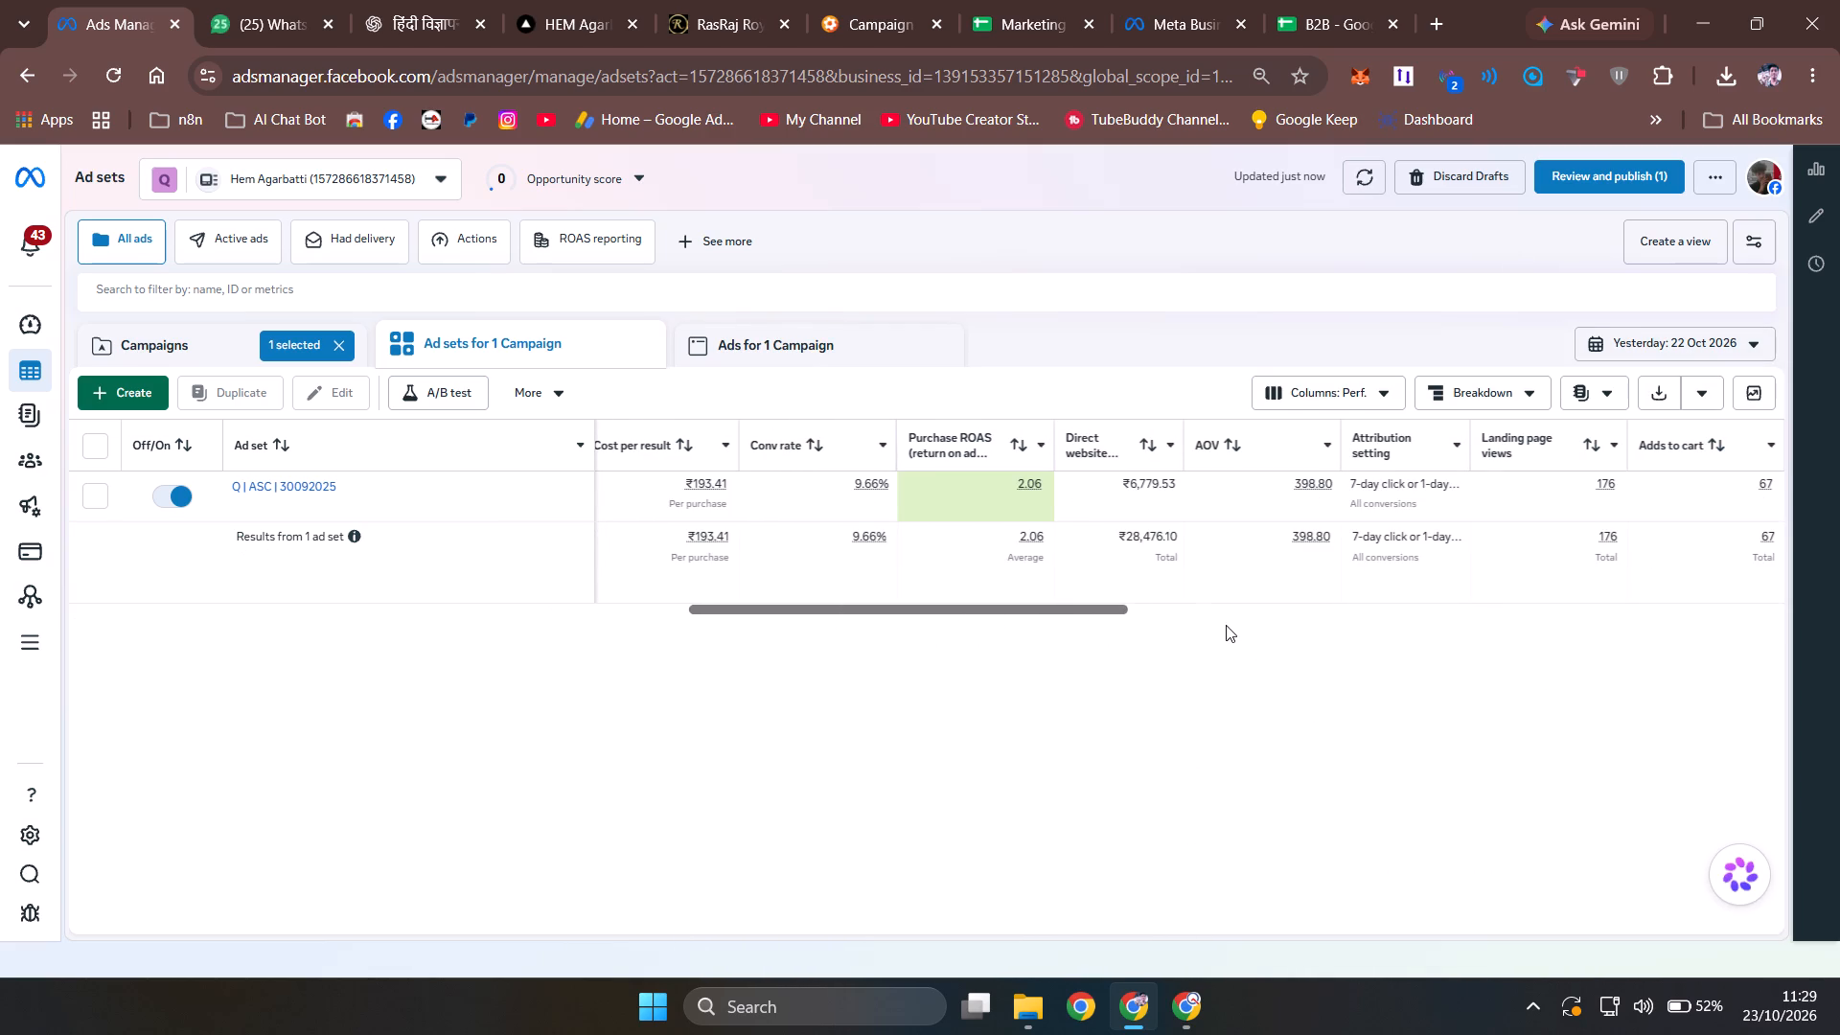
left_click_drag(1095, 609, 1070, 609)
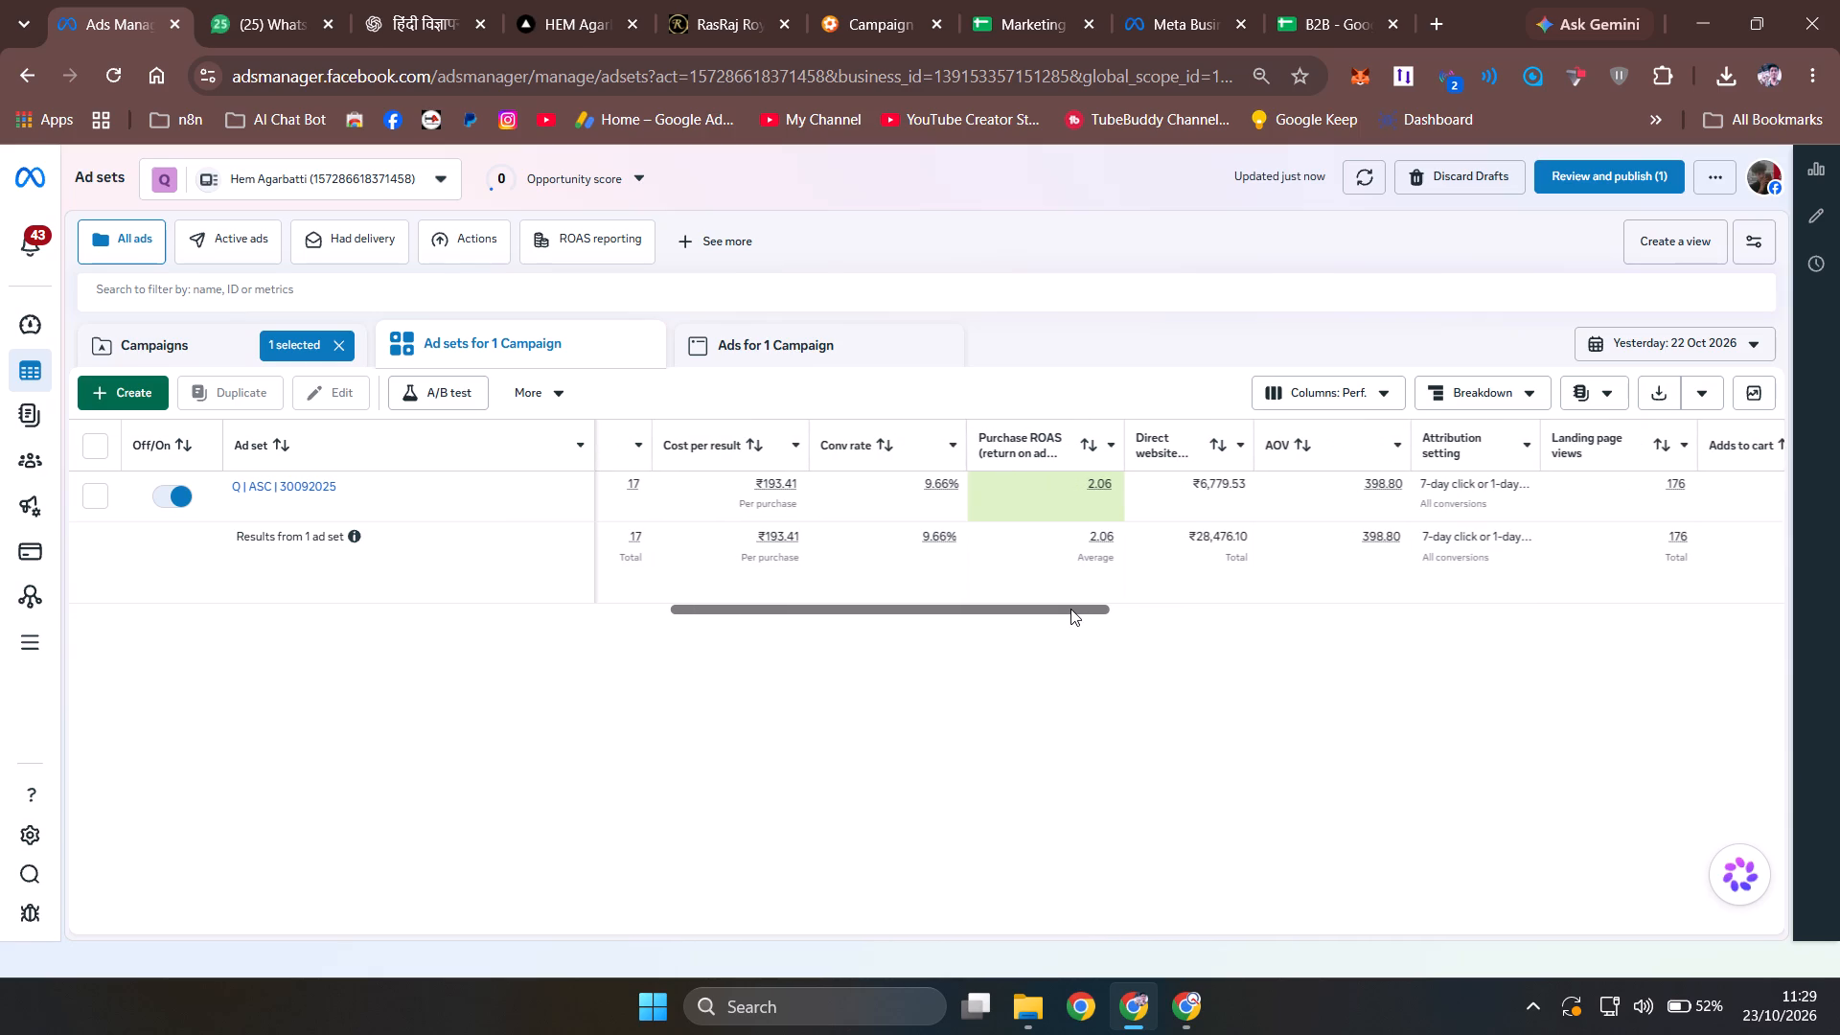
left_click_drag(1070, 609, 1066, 605)
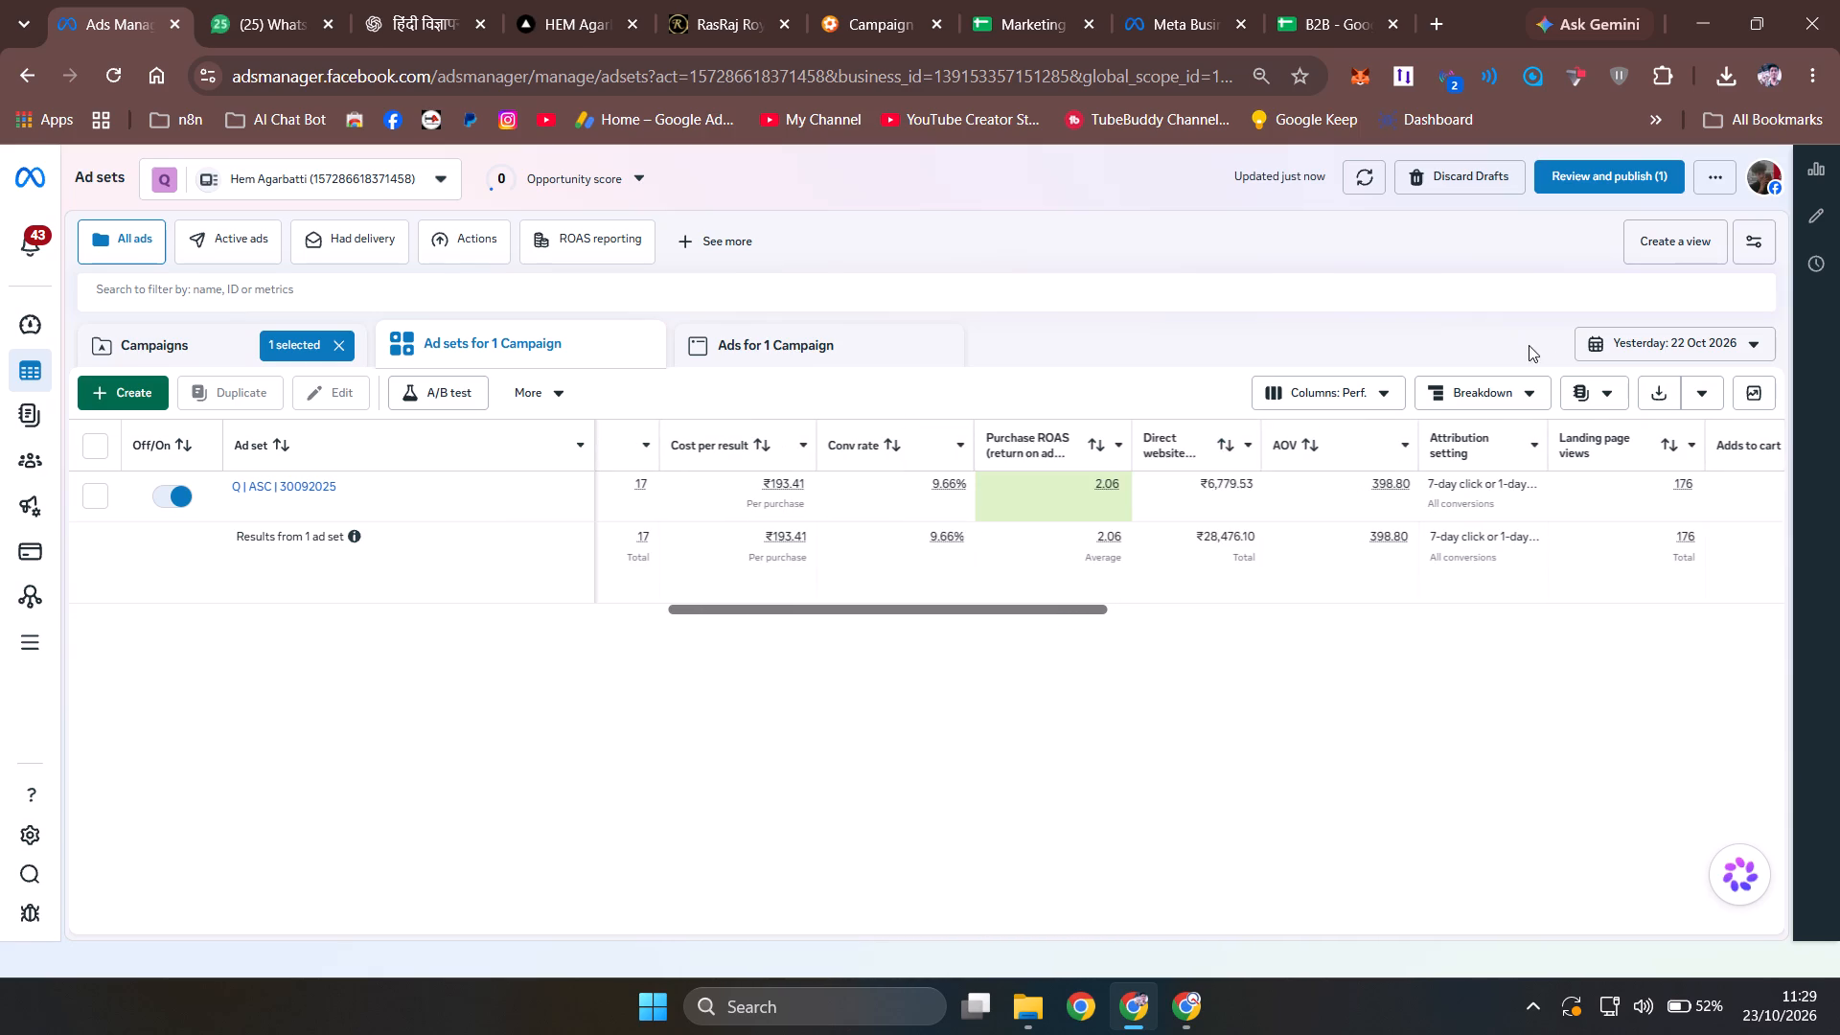
Set the ad set report's date range to Today.
left_click(1600, 353)
scroll(1162, 541, "up", 2)
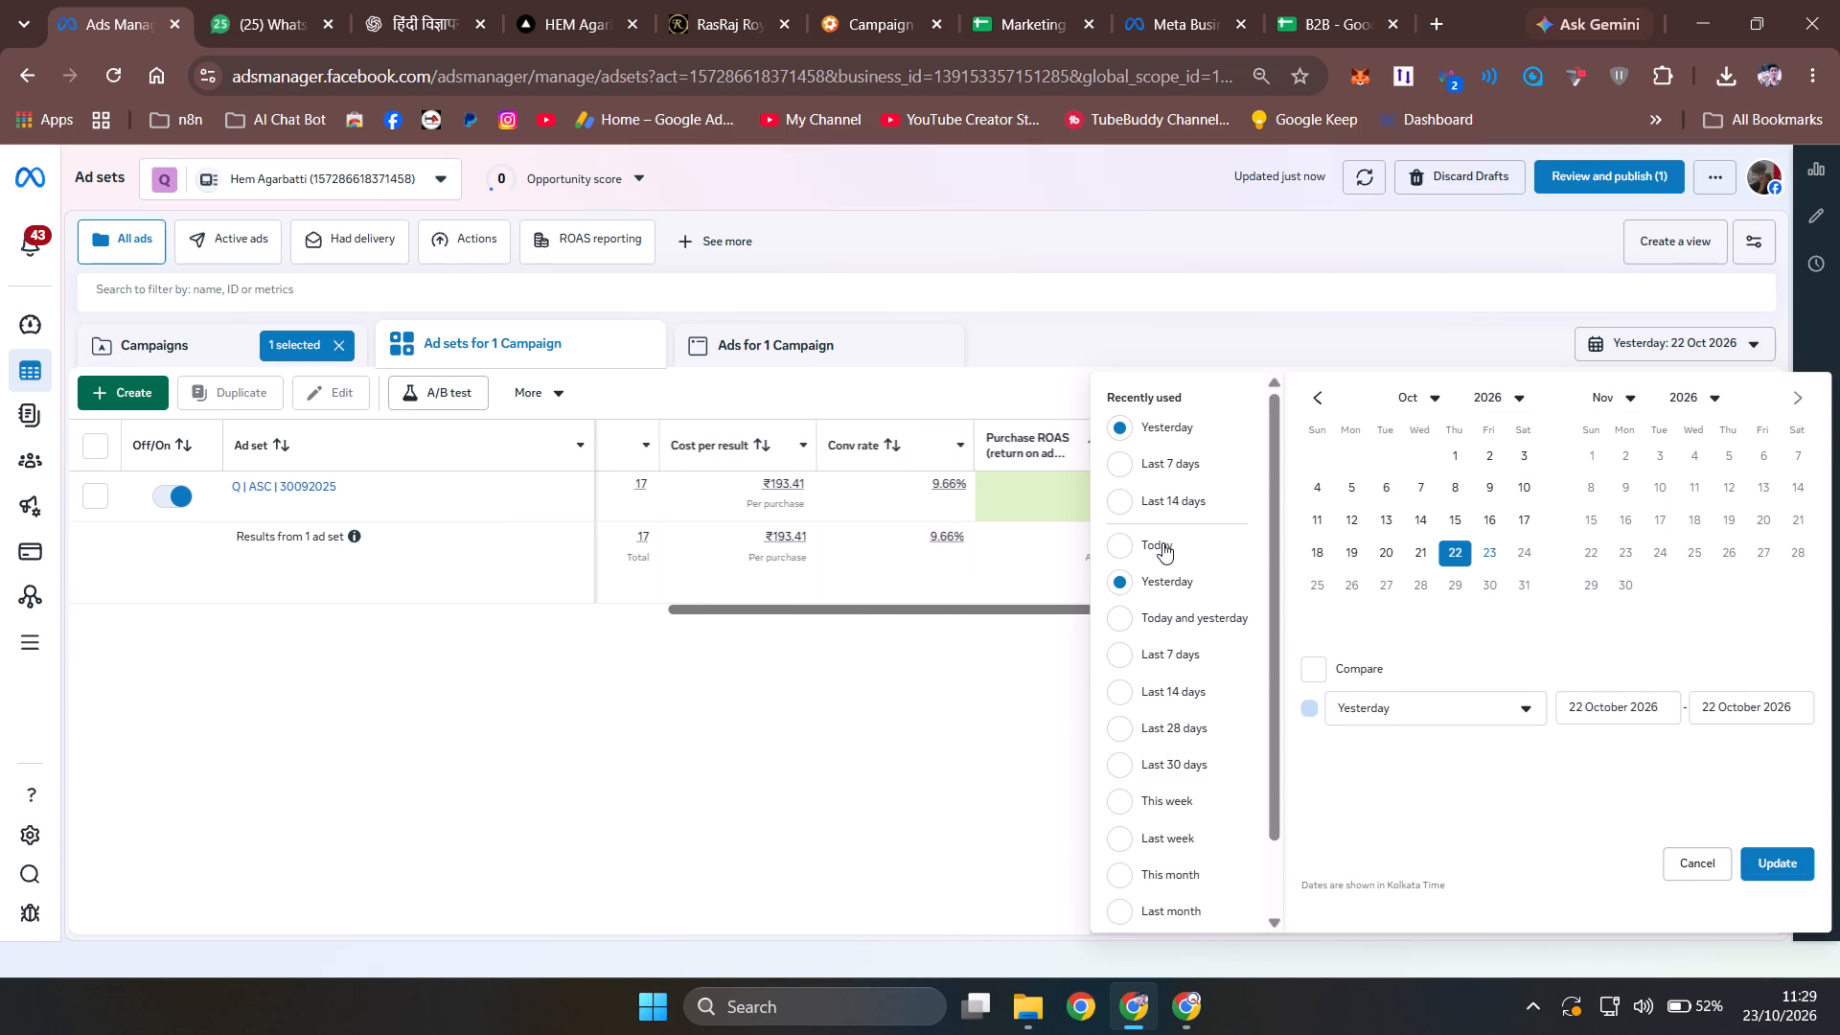
left_click(1149, 545)
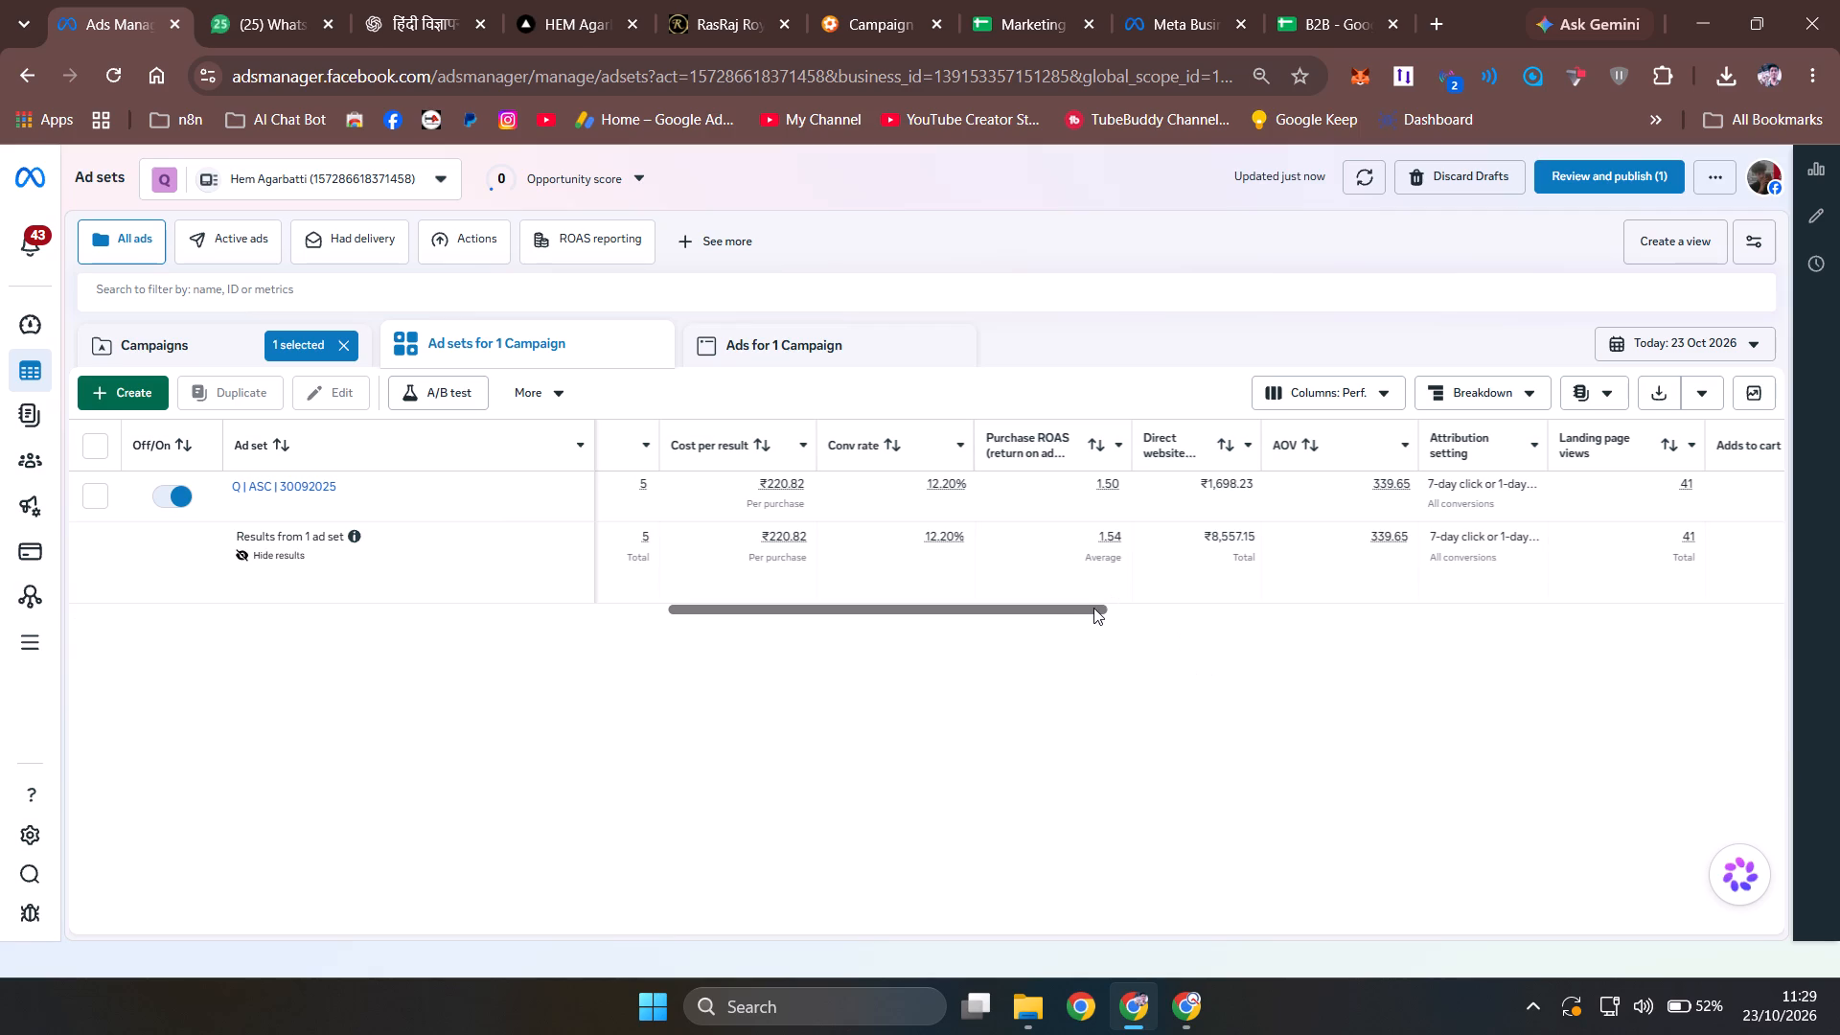
Examine today's ROAS, cost per result, purchases, CTR, CPC, frequency and CPM for the ad set Q | ASC | 30092025.
left_click(940, 610)
scroll(1119, 543, "up", 3)
left_click_drag(1067, 607, 1066, 607)
left_click_drag(1066, 607, 863, 597)
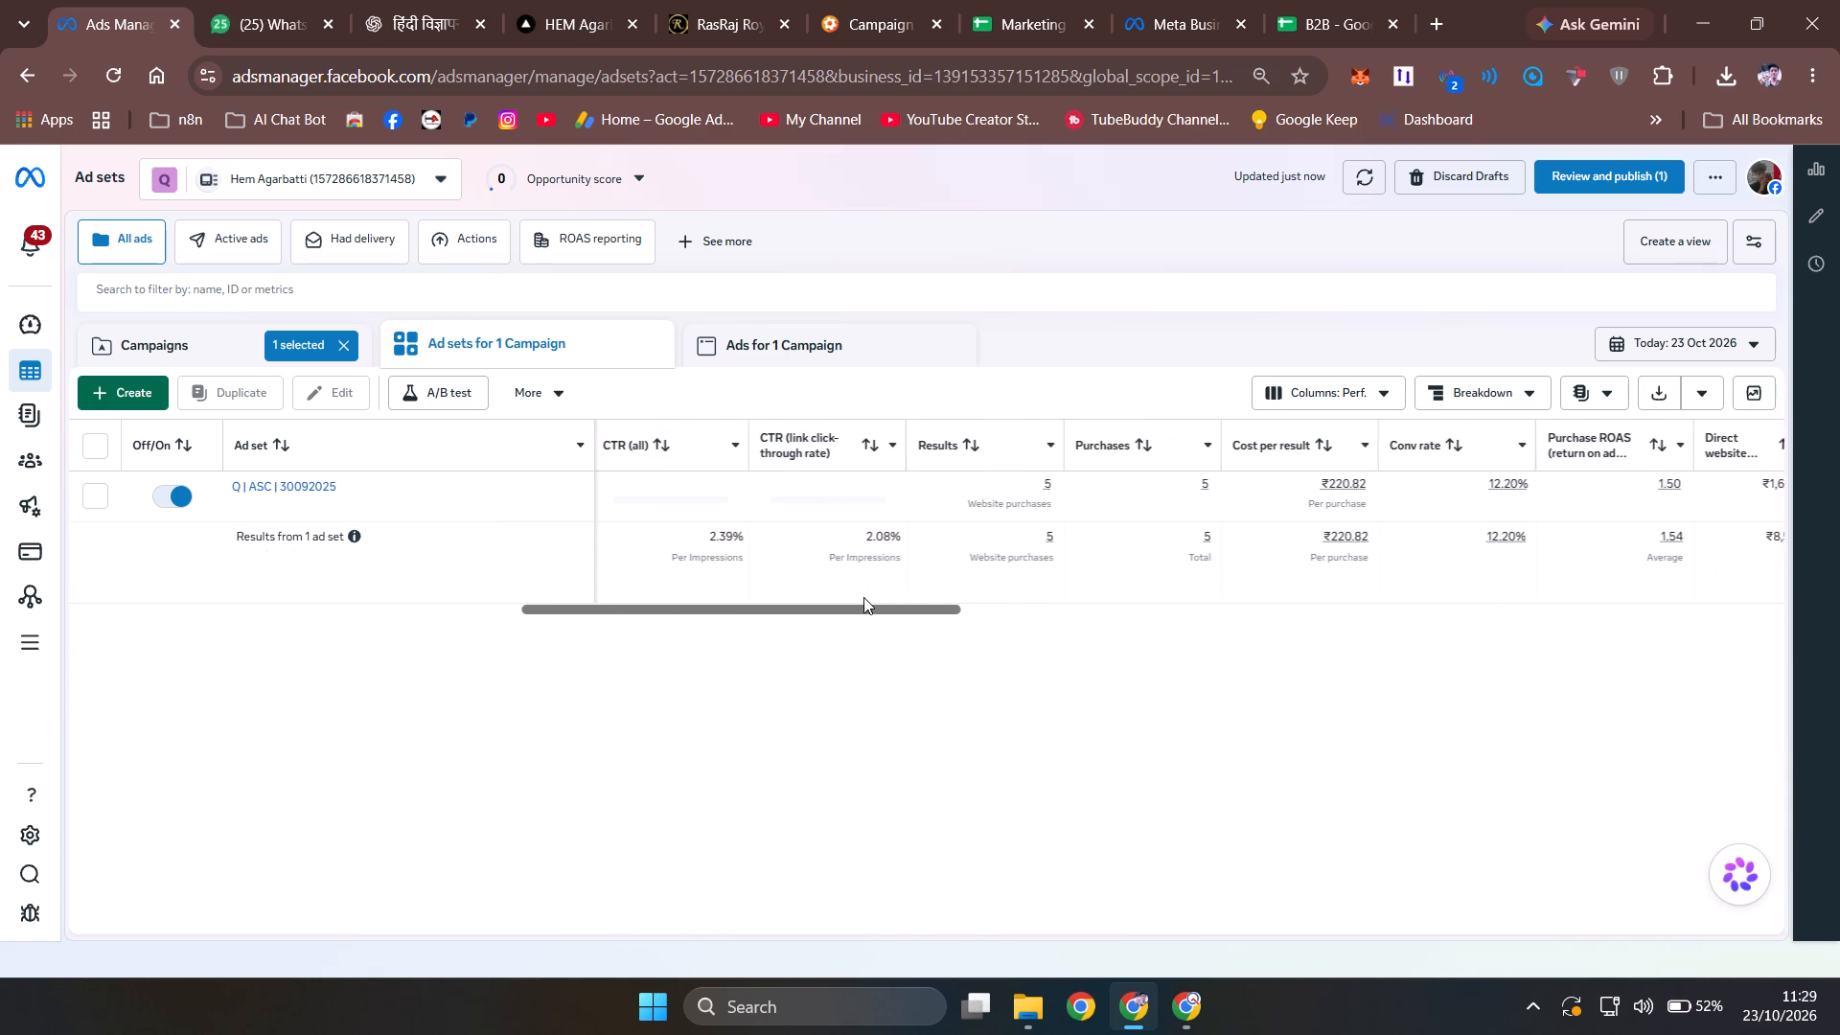
left_click_drag(863, 597, 827, 590)
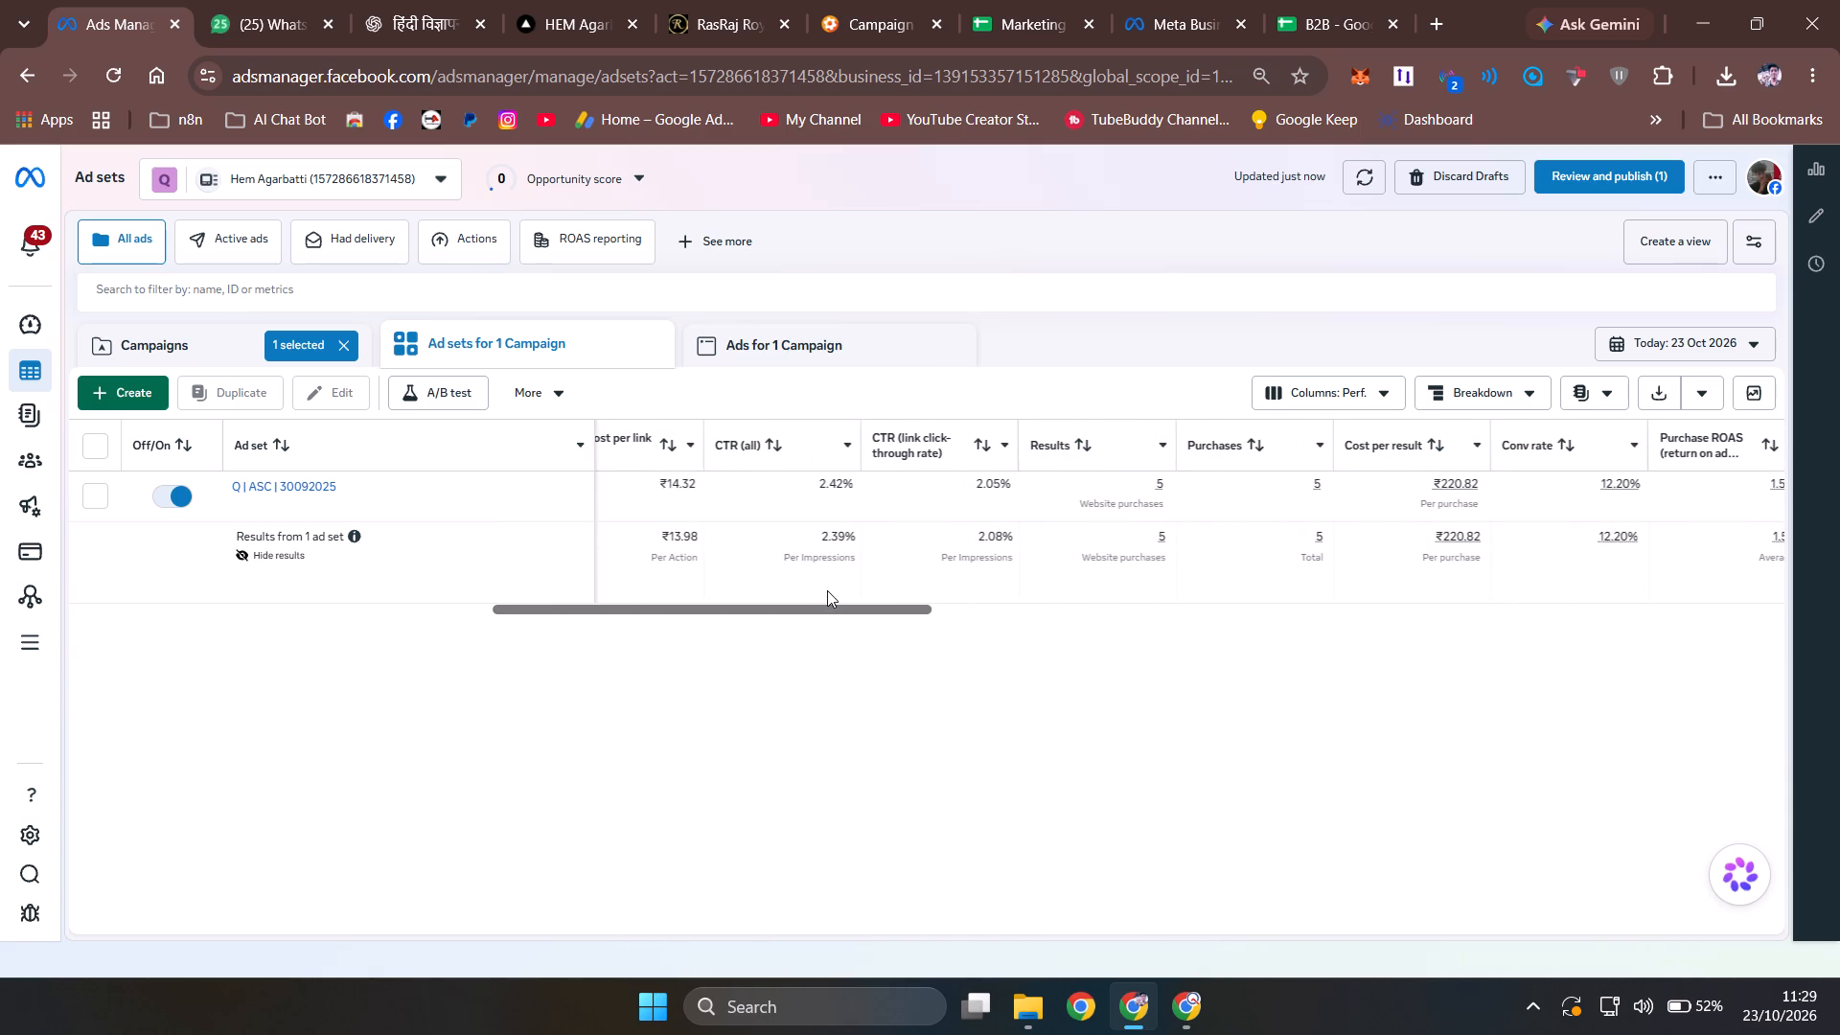
left_click_drag(827, 590, 746, 586)
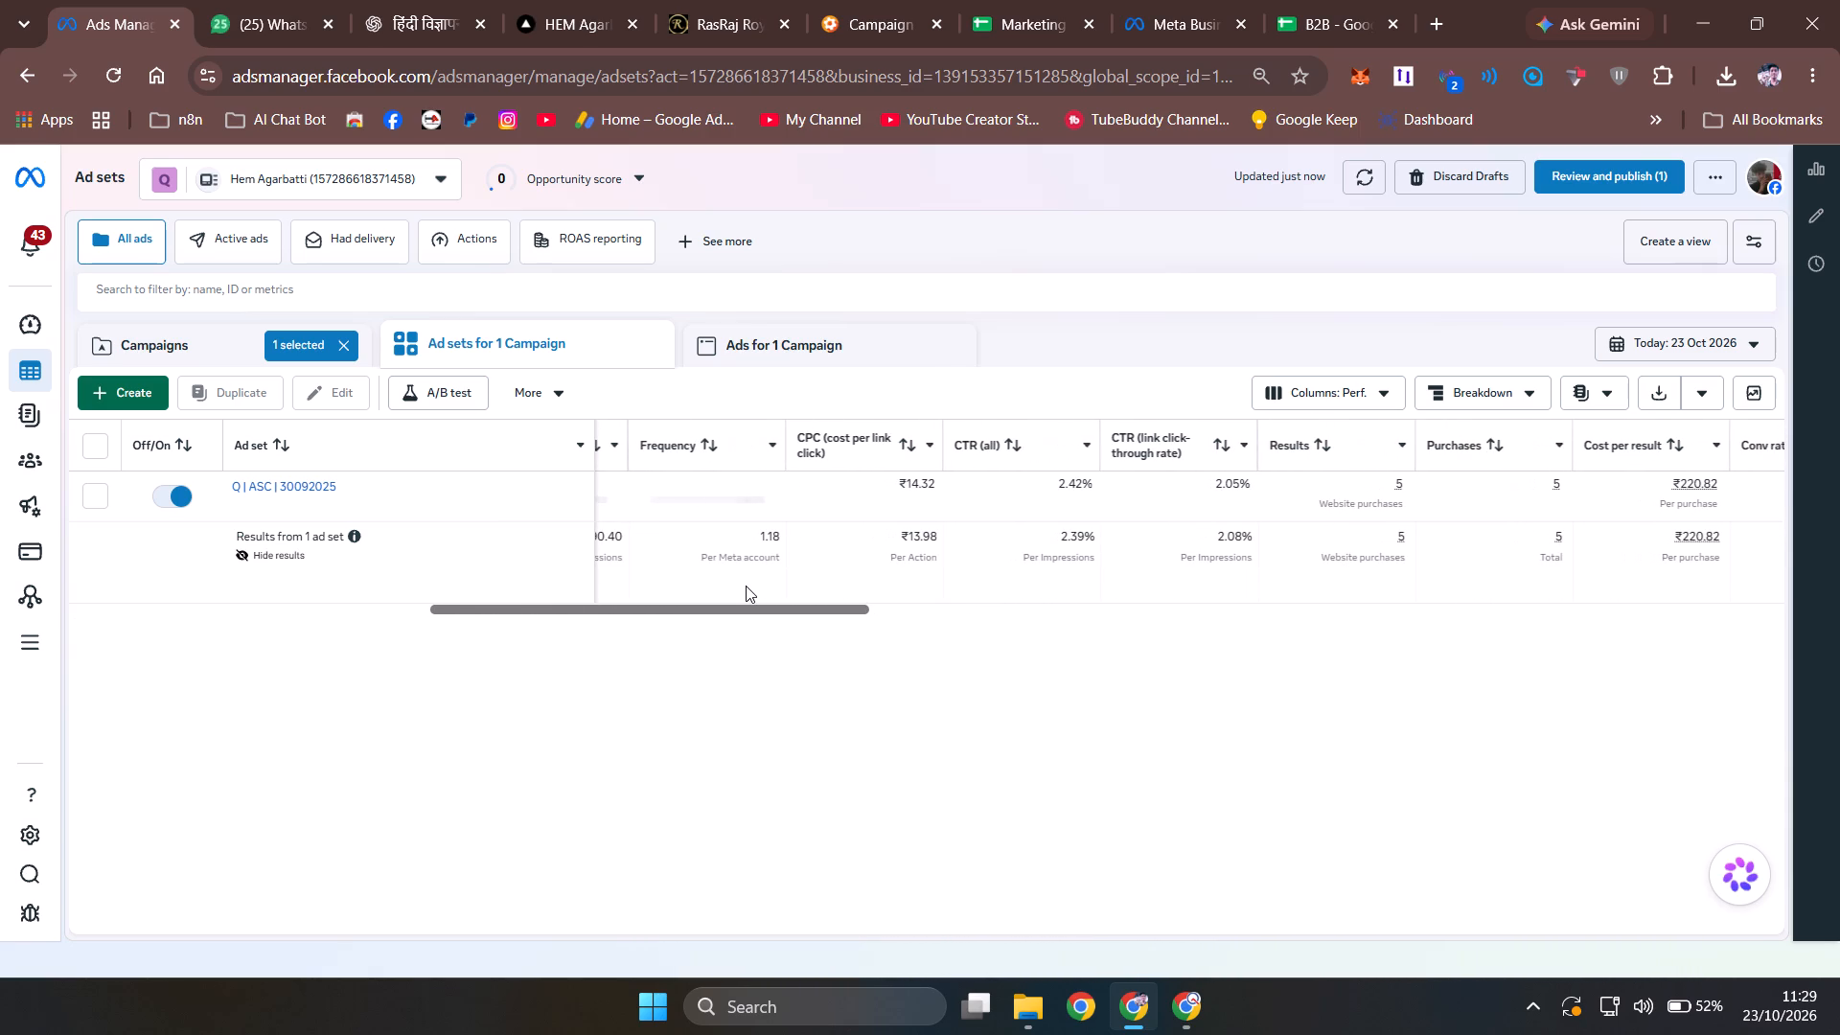
left_click_drag(746, 586, 744, 583)
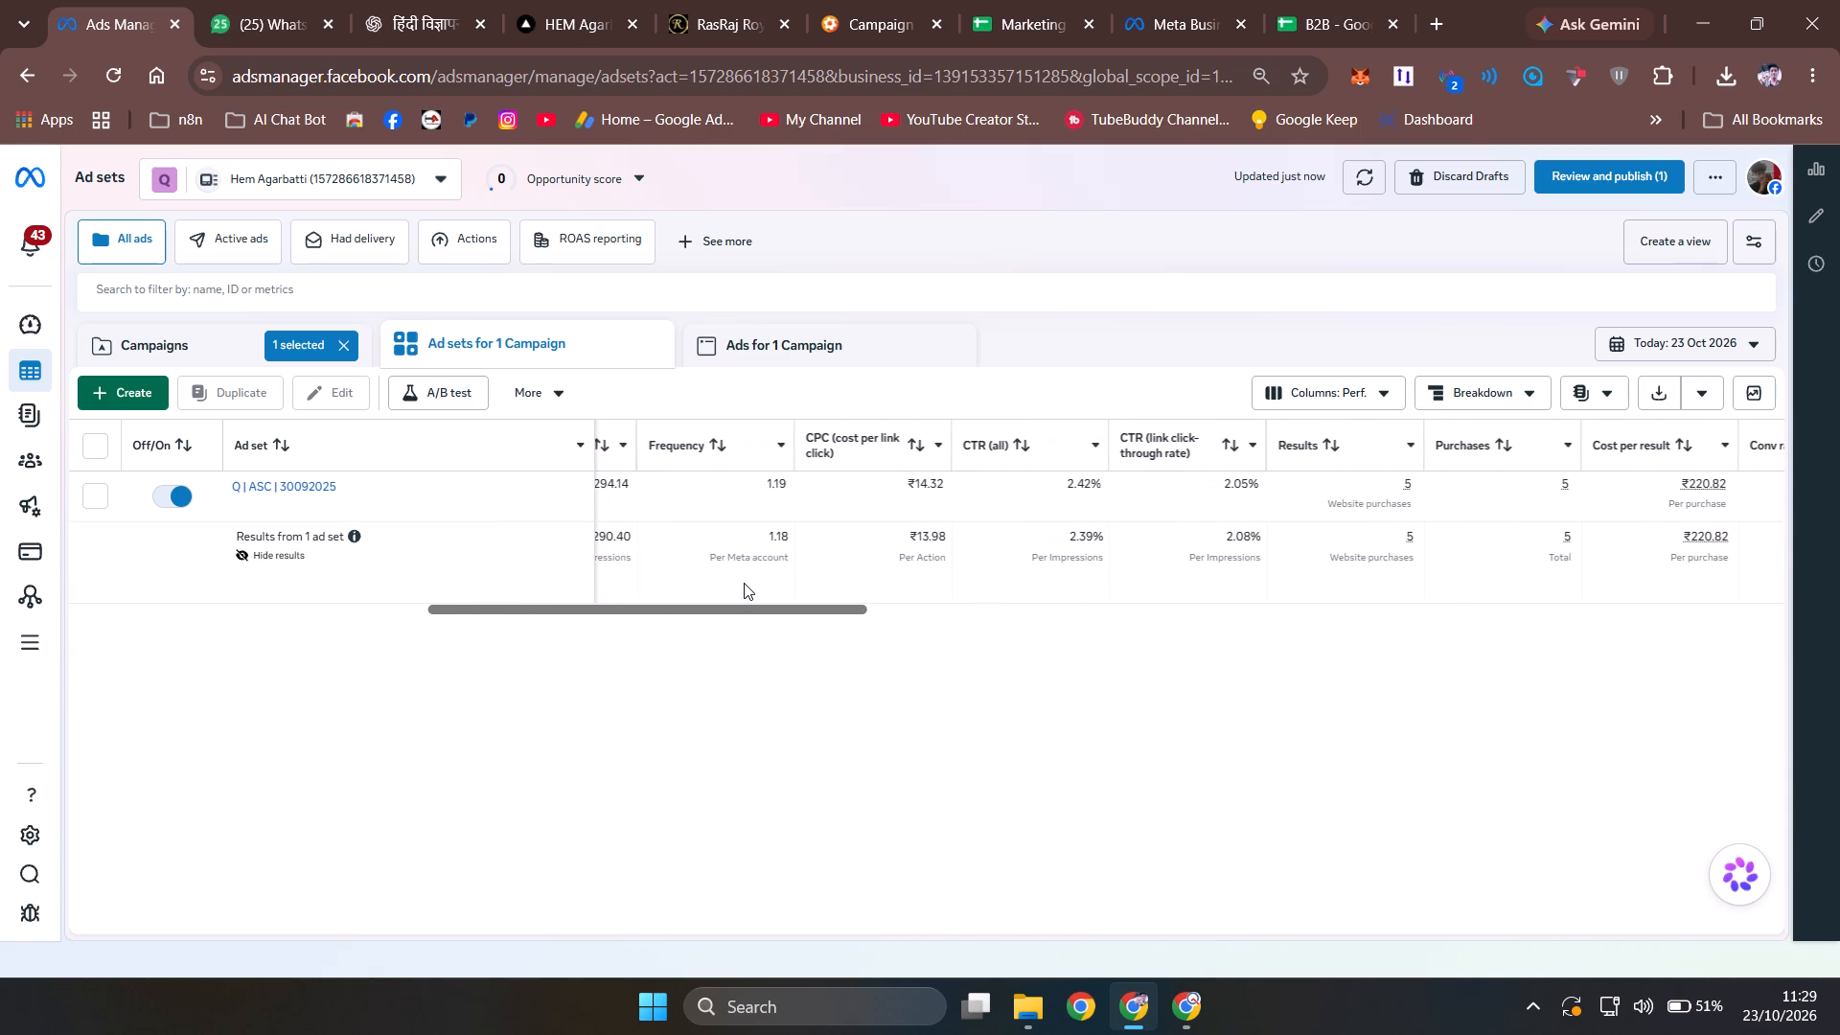
left_click_drag(744, 583, 683, 579)
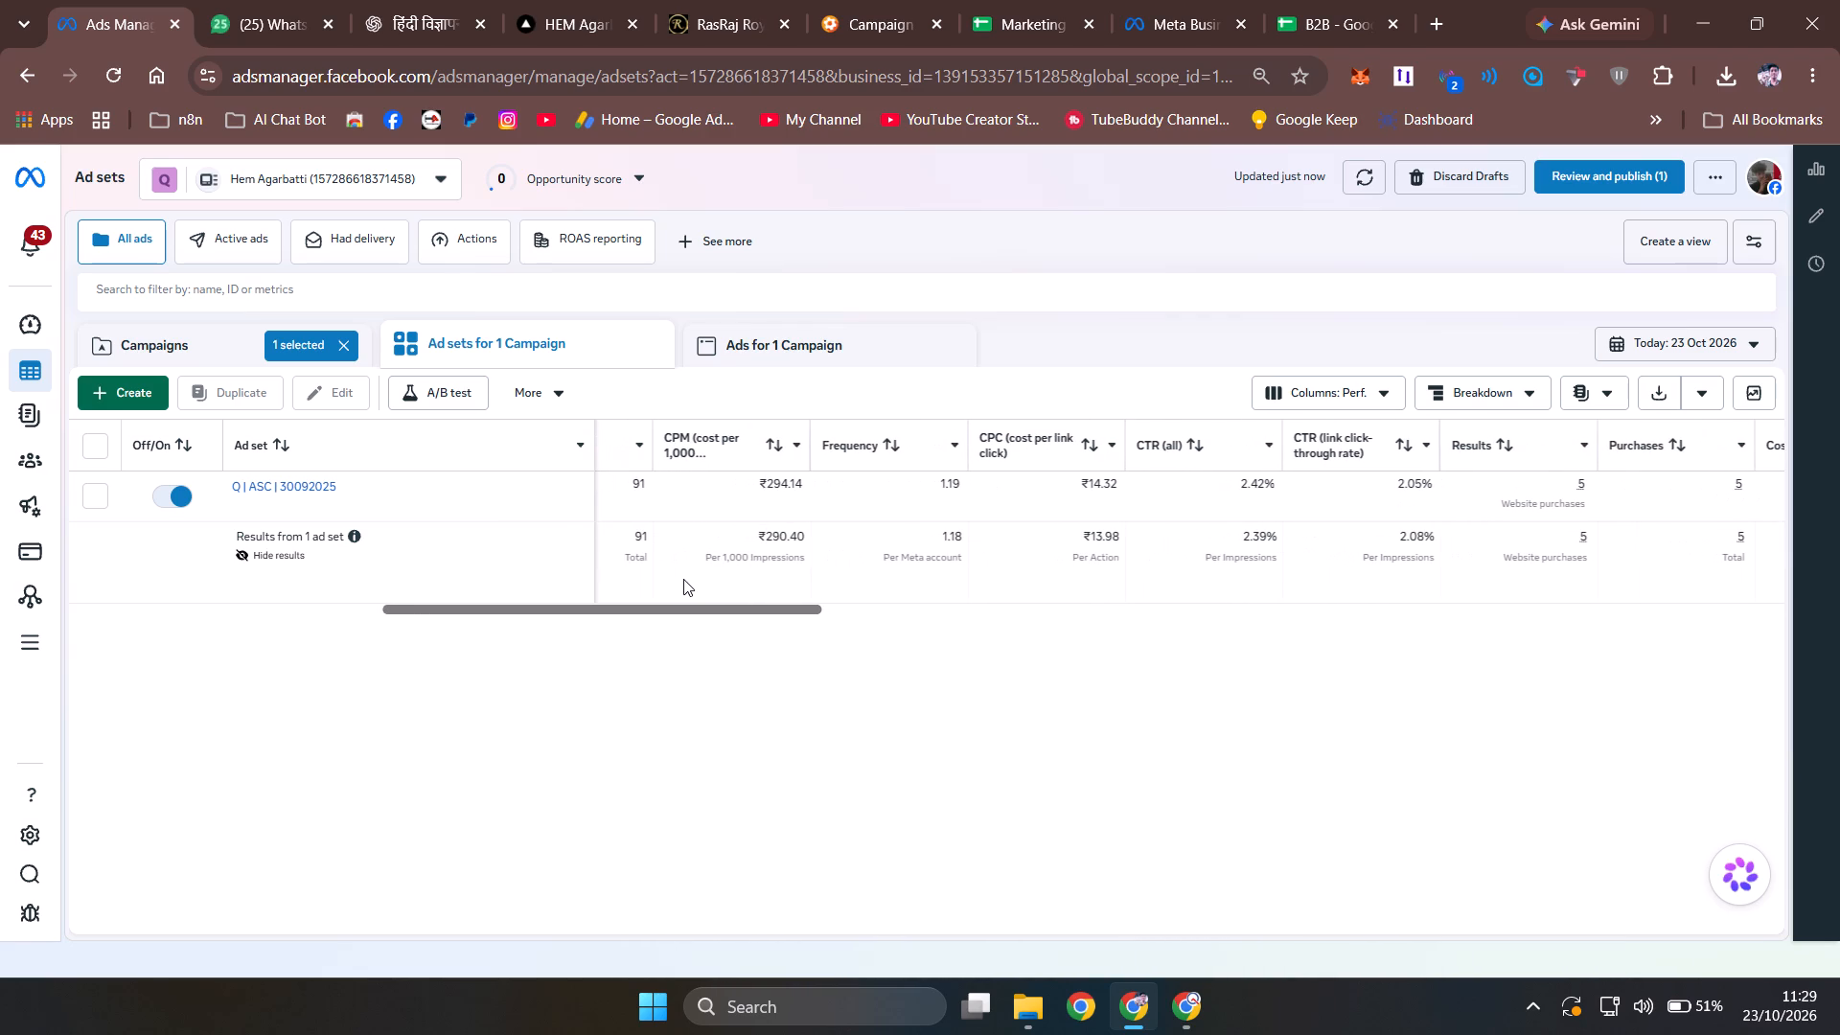
left_click_drag(683, 579, 685, 580)
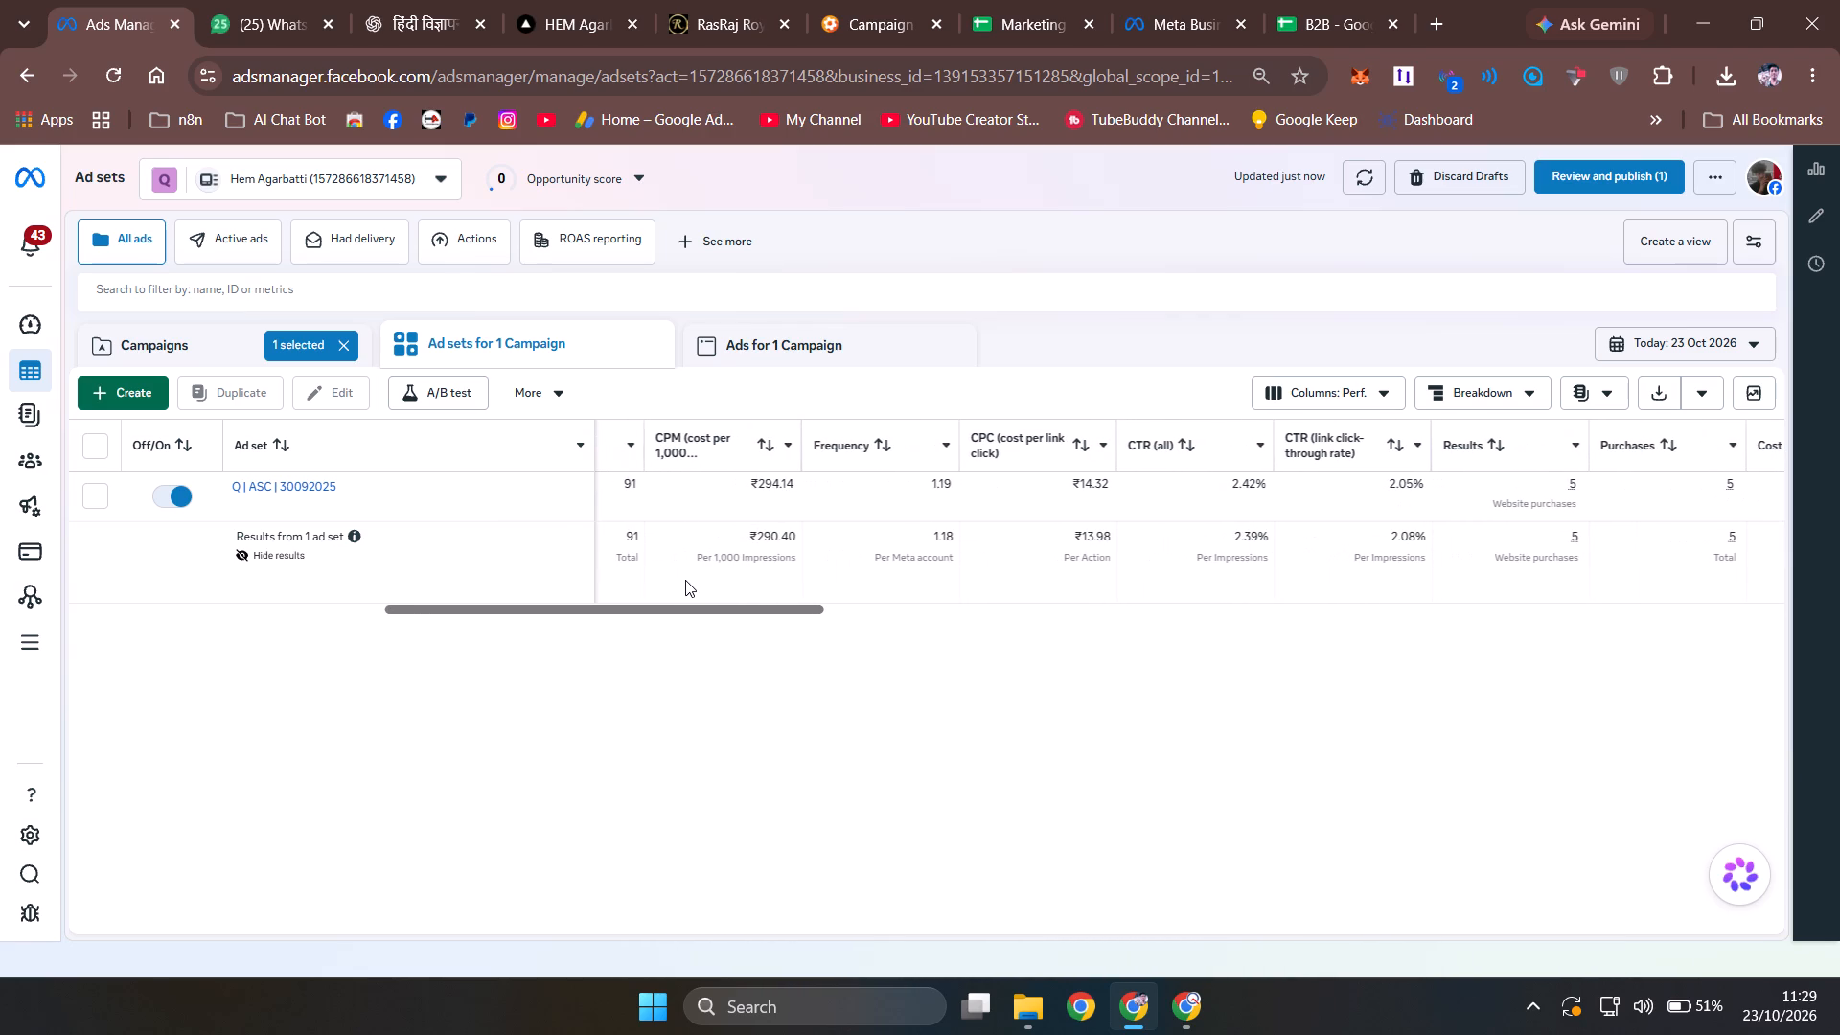
left_click_drag(685, 580, 647, 586)
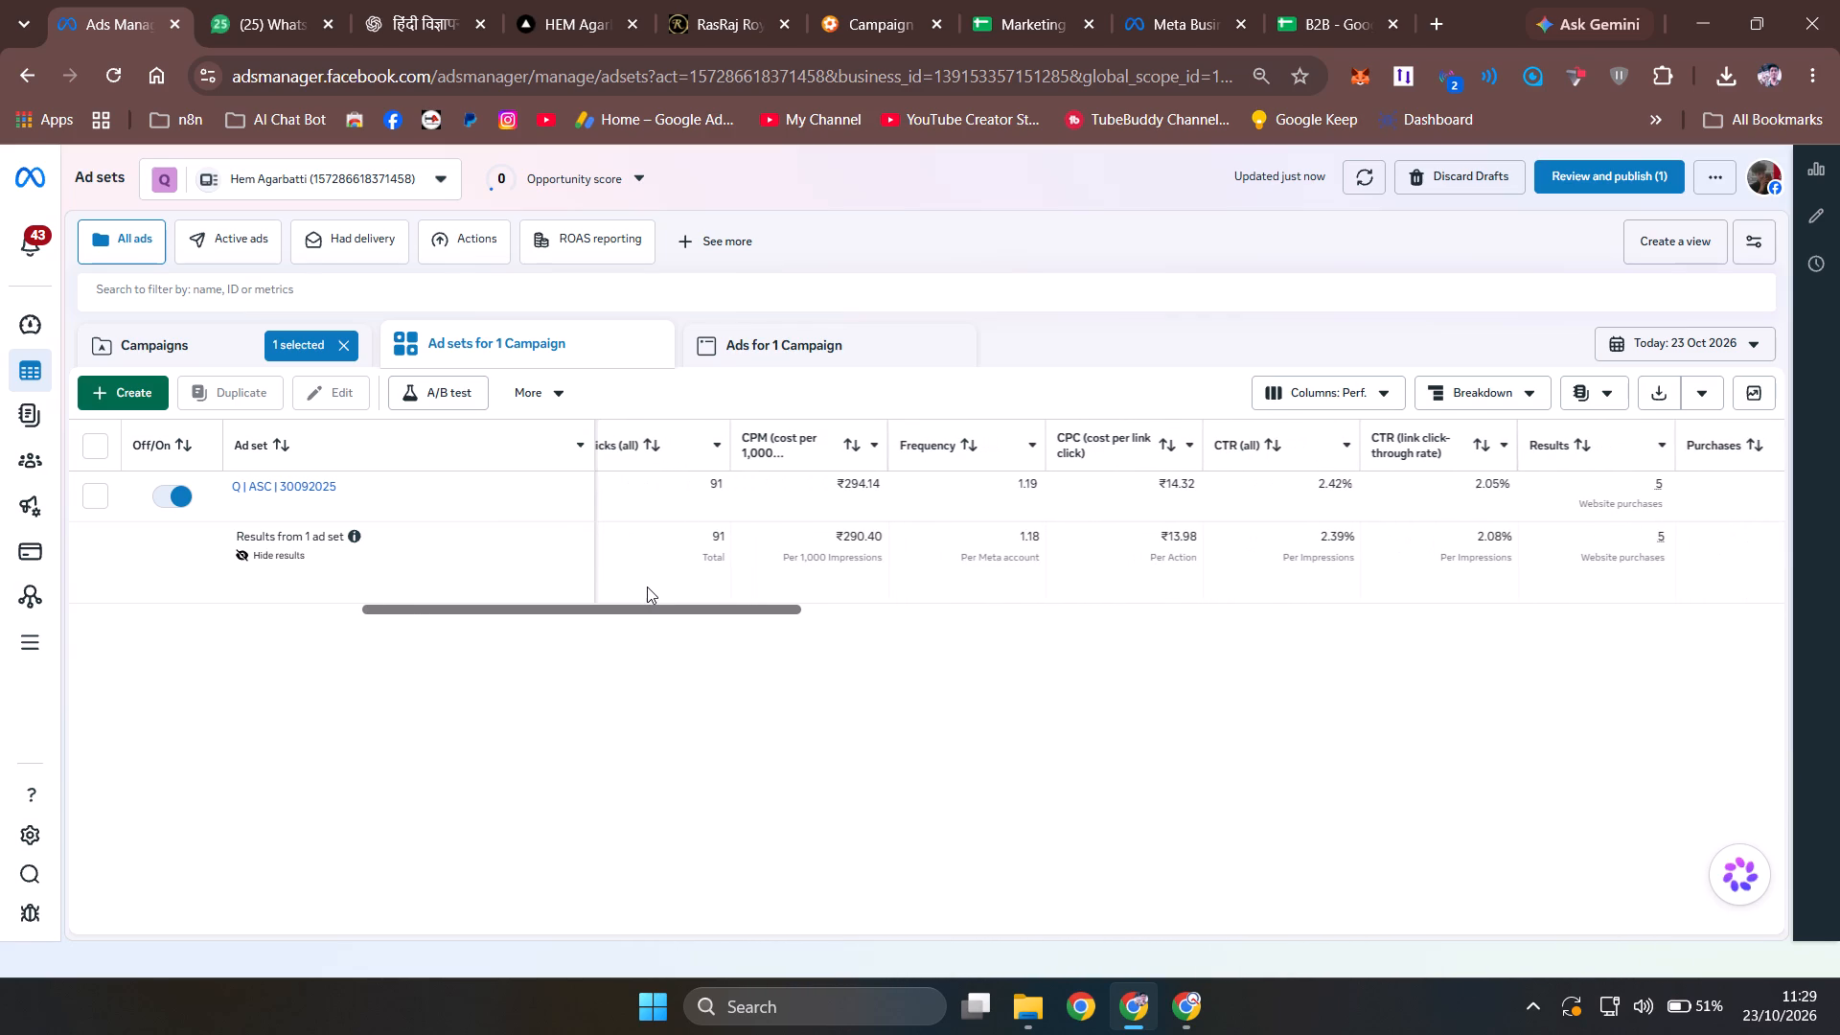
left_click_drag(647, 586, 648, 587)
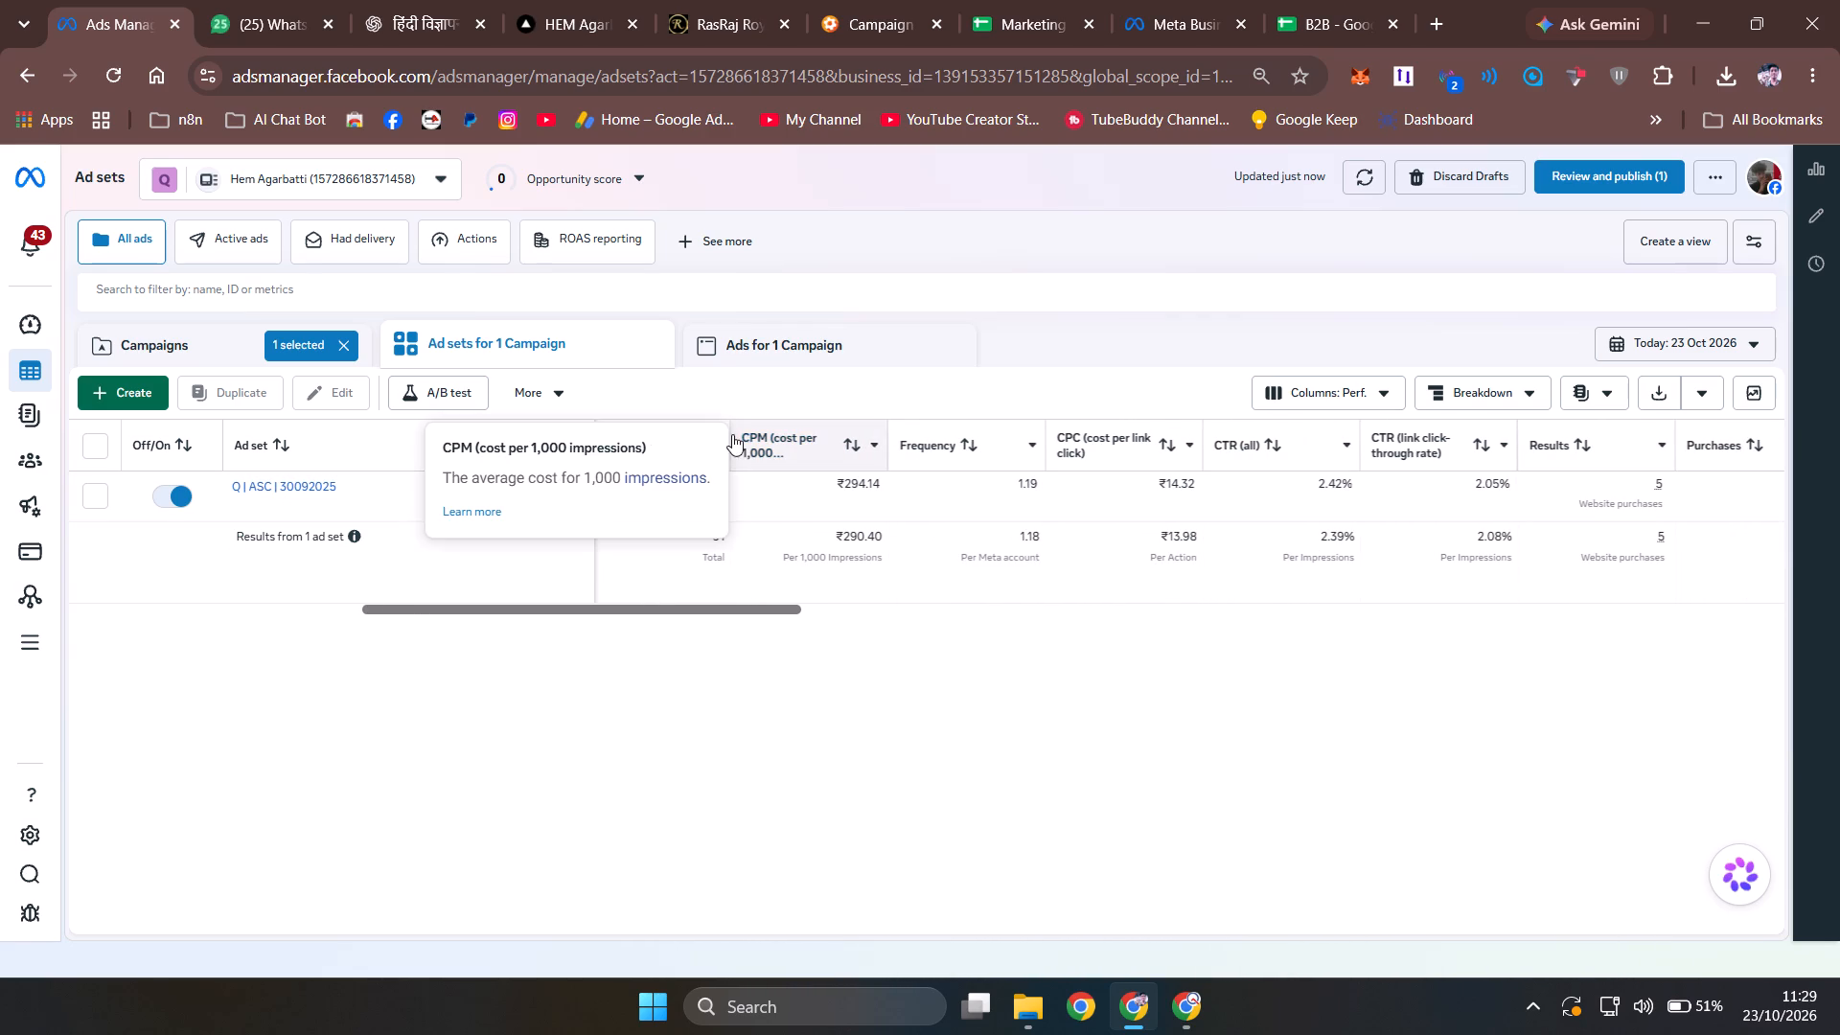
Narrow the Clicks (all) and Link clicks columns in the ad set table.
left_click_drag(728, 429, 687, 429)
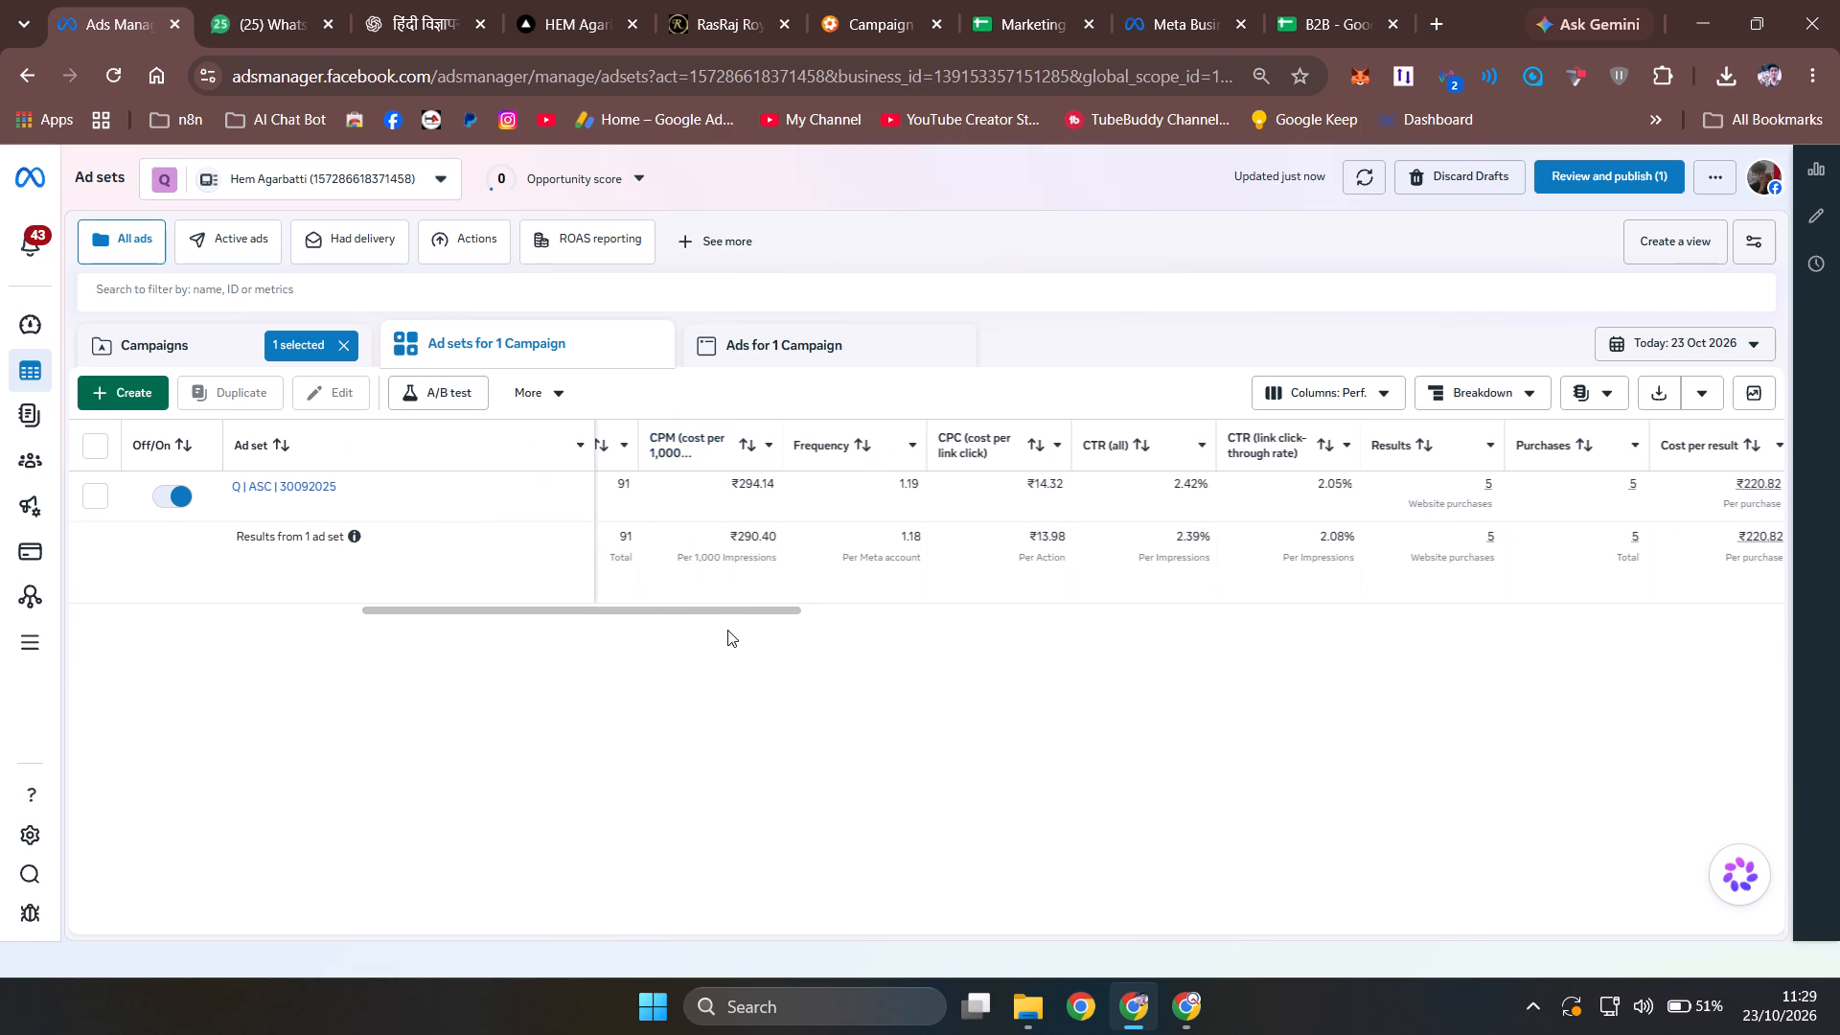
left_click_drag(734, 609, 665, 607)
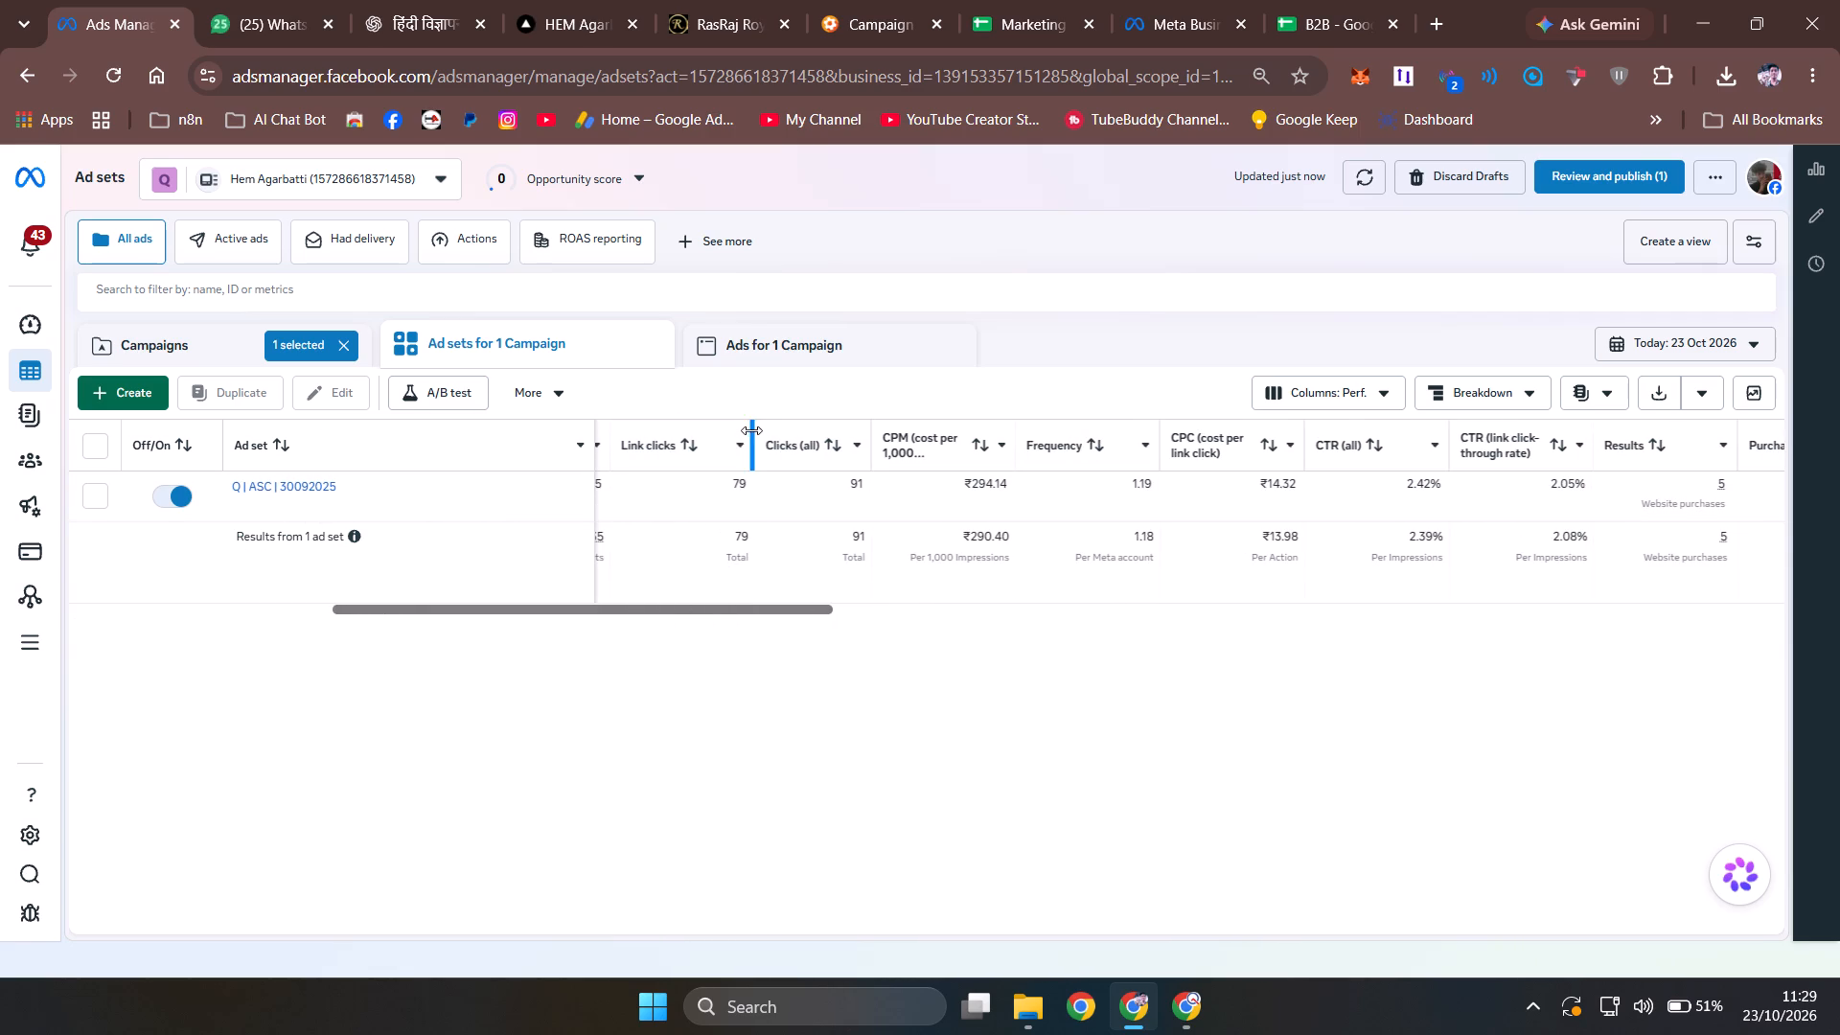
left_click_drag(749, 430, 667, 451)
left_click_drag(668, 455, 724, 463)
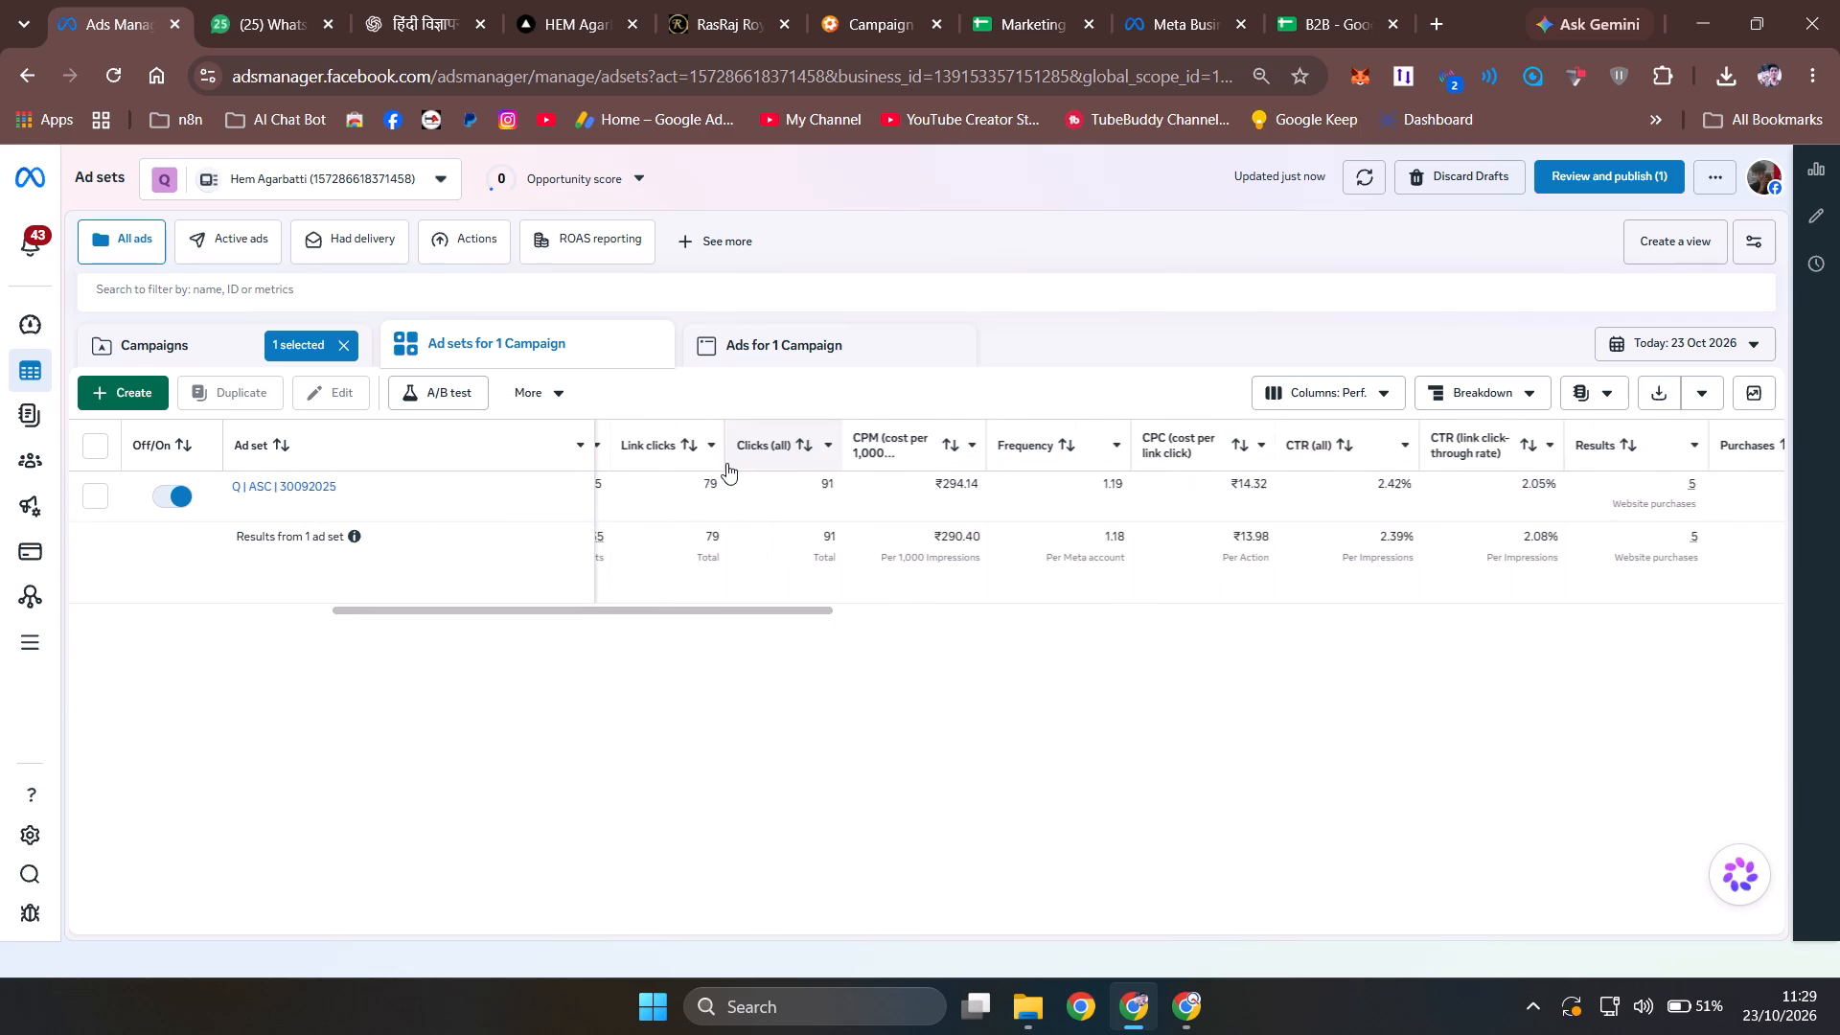
Narrow the Impressions and Reach columns in the ad set table to fit their values more tightly.
left_click_drag(777, 613, 656, 616)
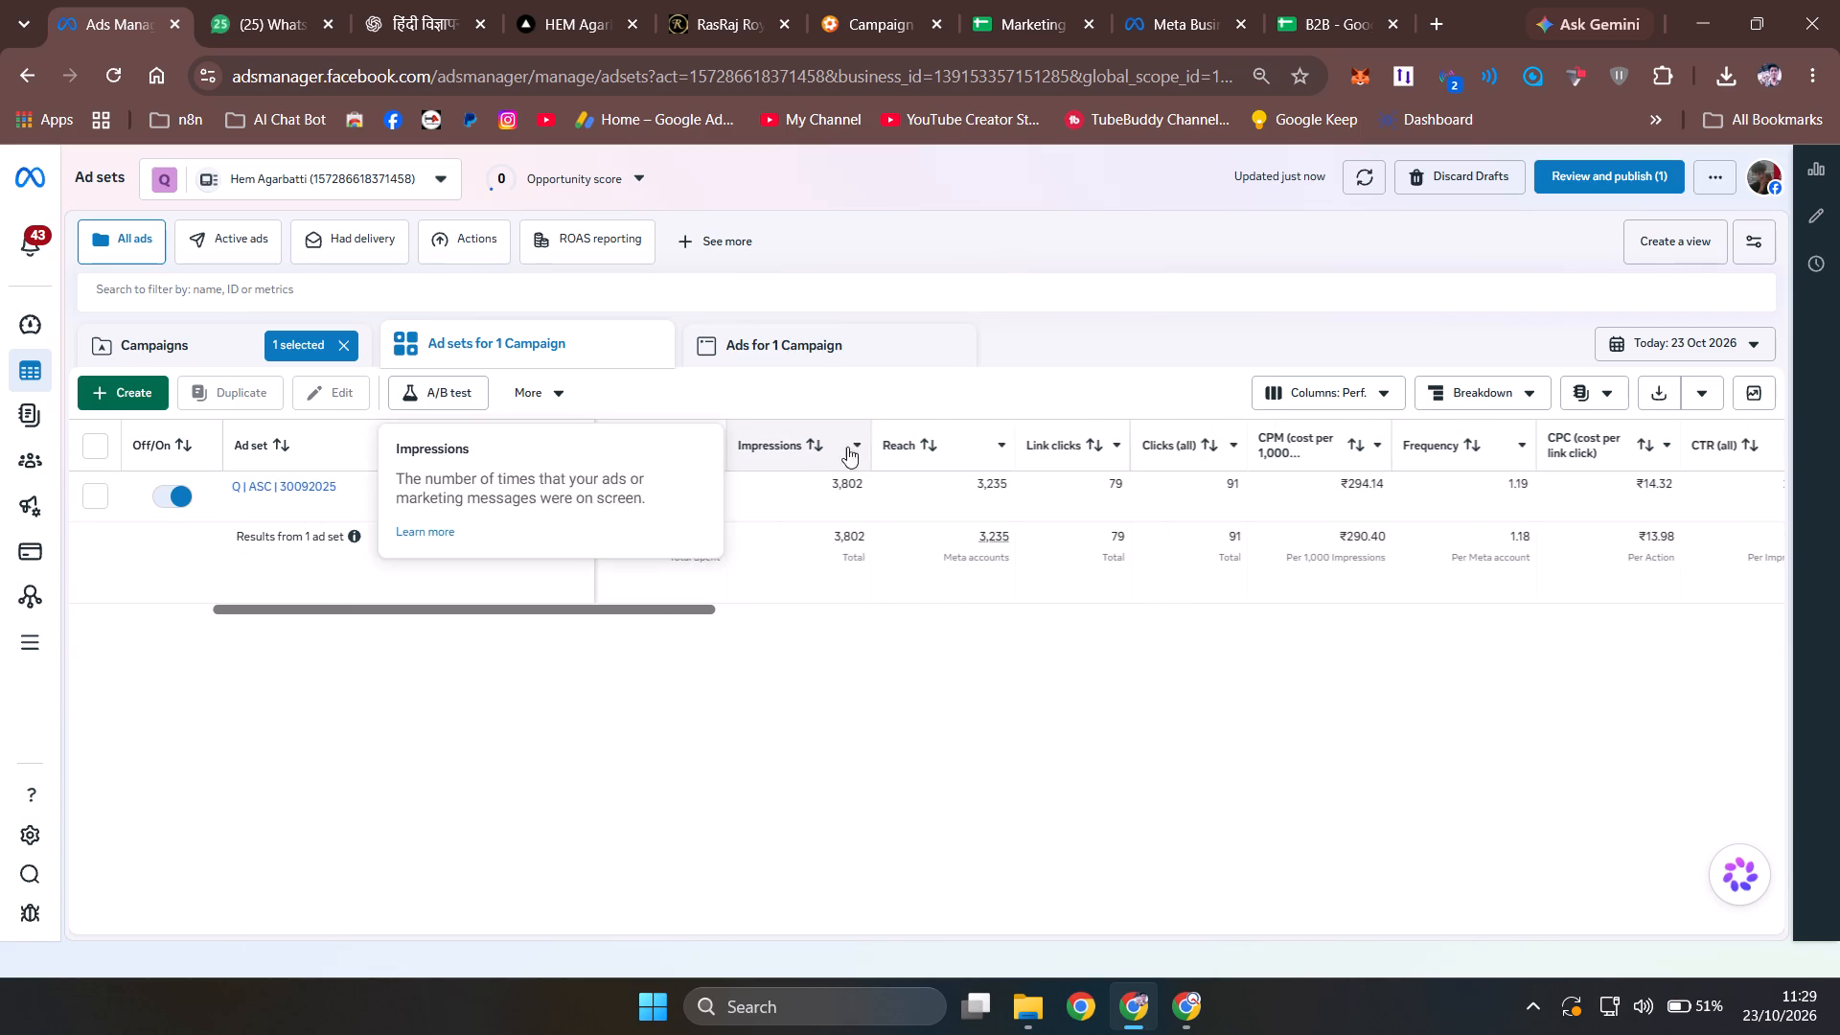
left_click_drag(869, 439, 849, 439)
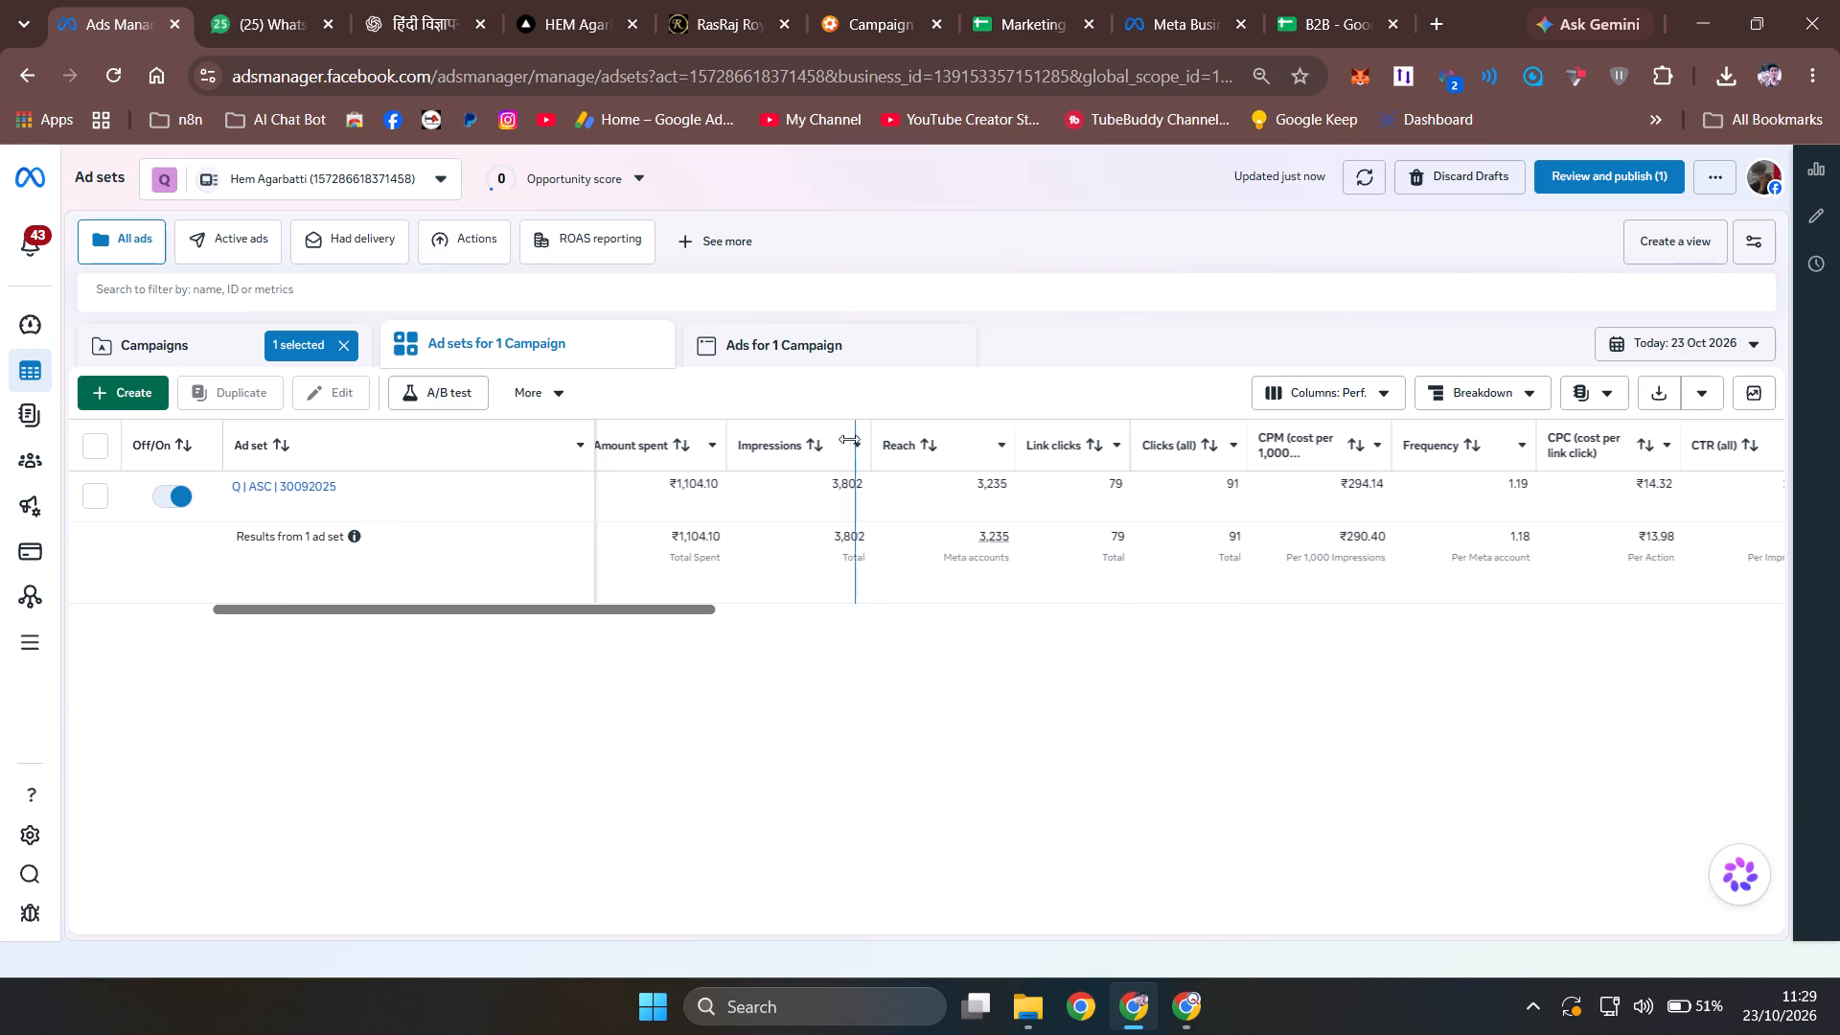
left_click_drag(849, 439, 826, 437)
left_click_drag(826, 435, 853, 434)
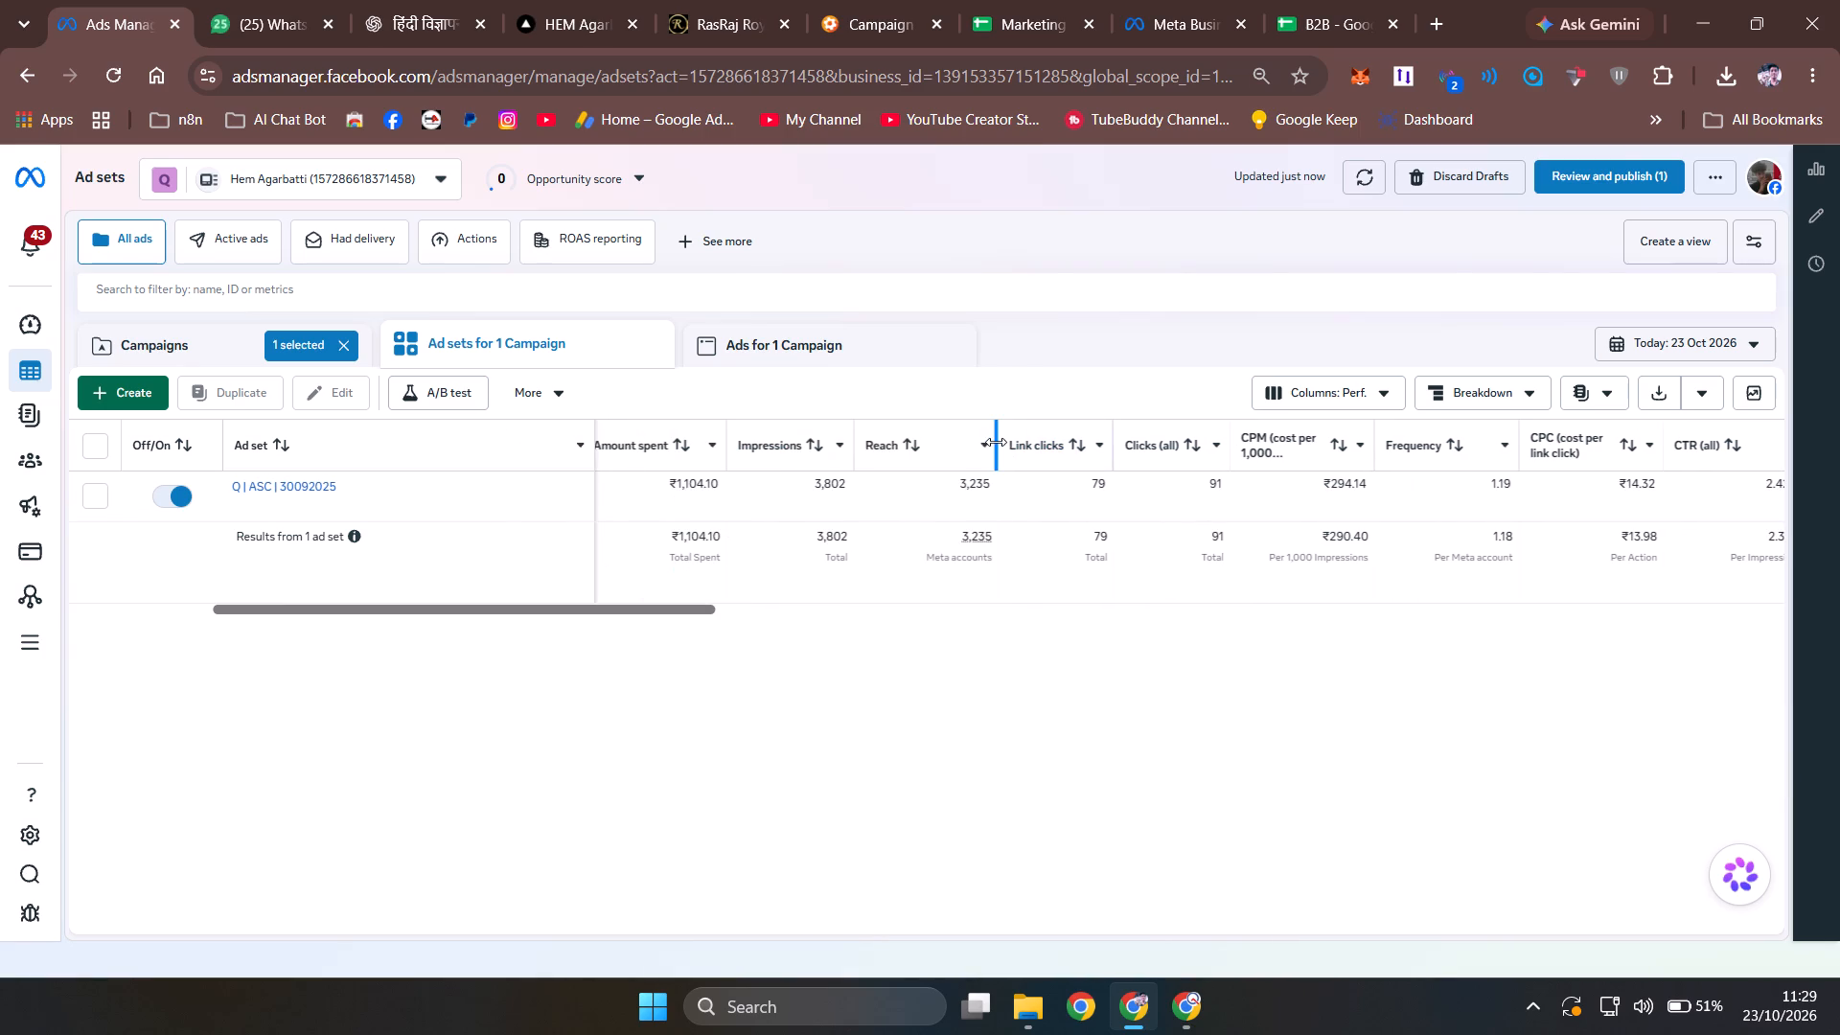
left_click_drag(996, 442, 952, 433)
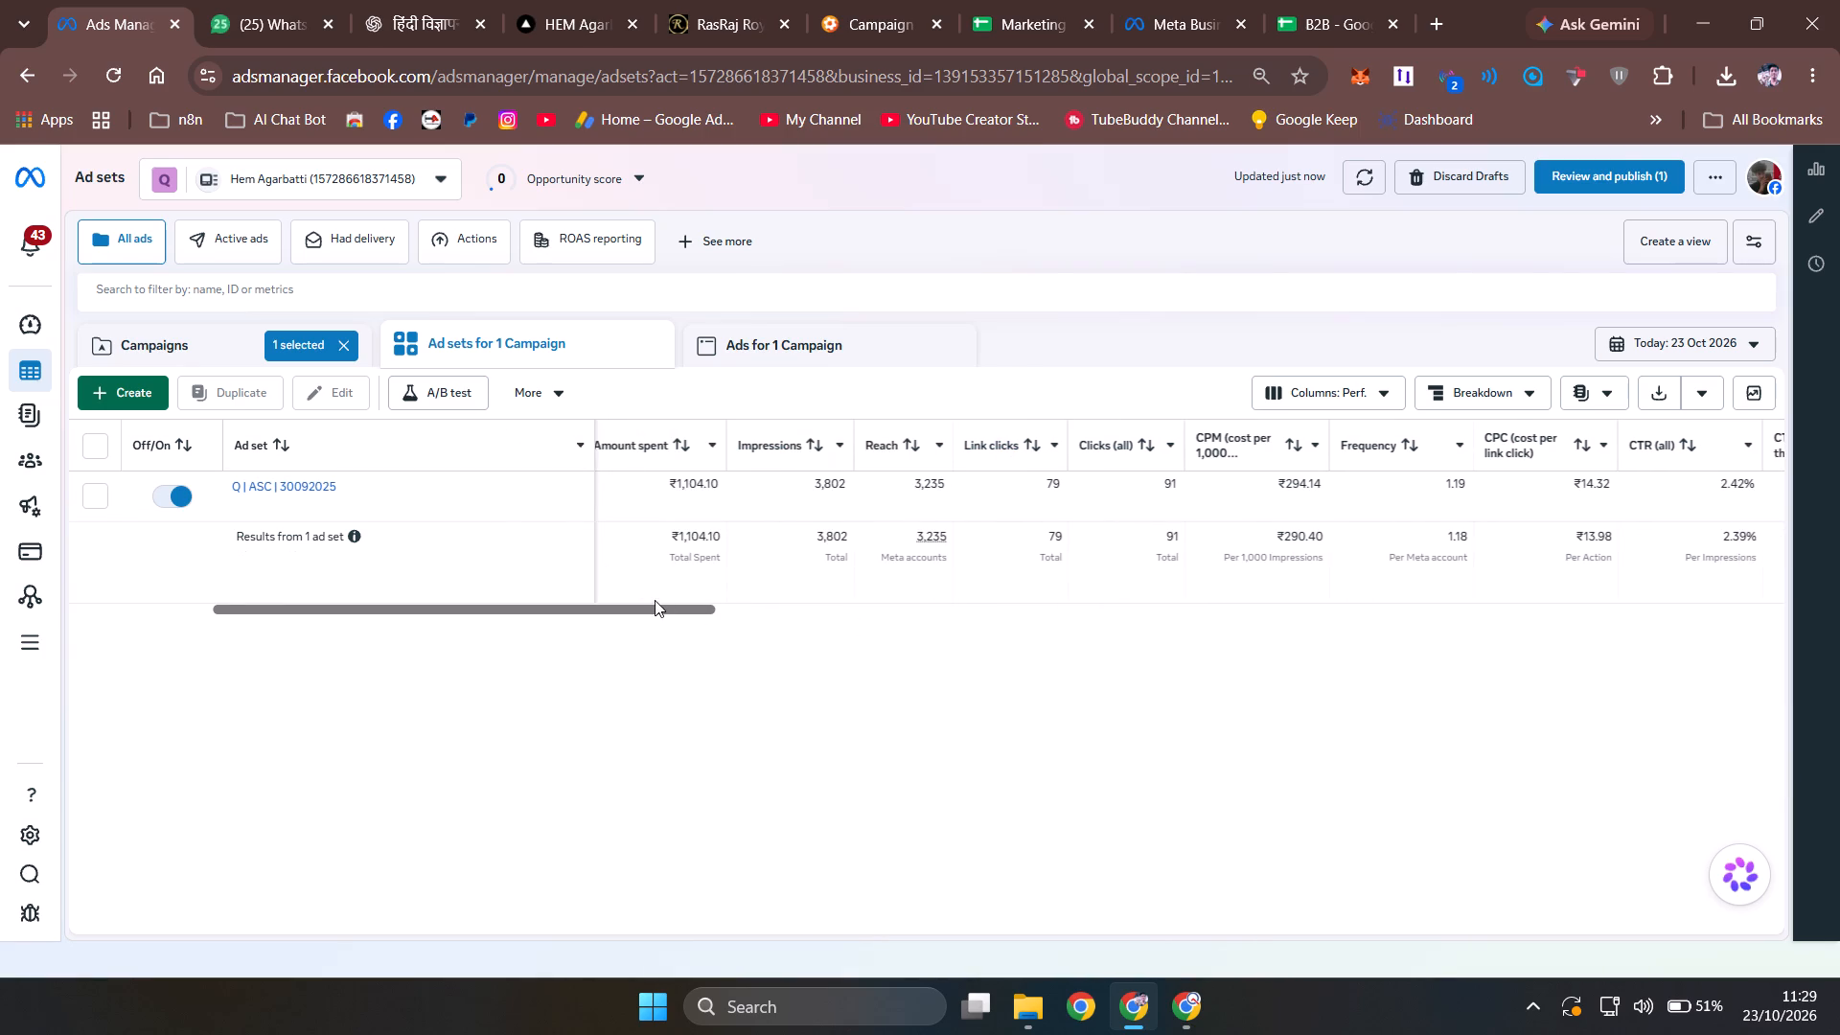
Narrow the Link clicks and Clicks (all) columns further so their headings wrap onto two lines.
left_click_drag(664, 607, 708, 603)
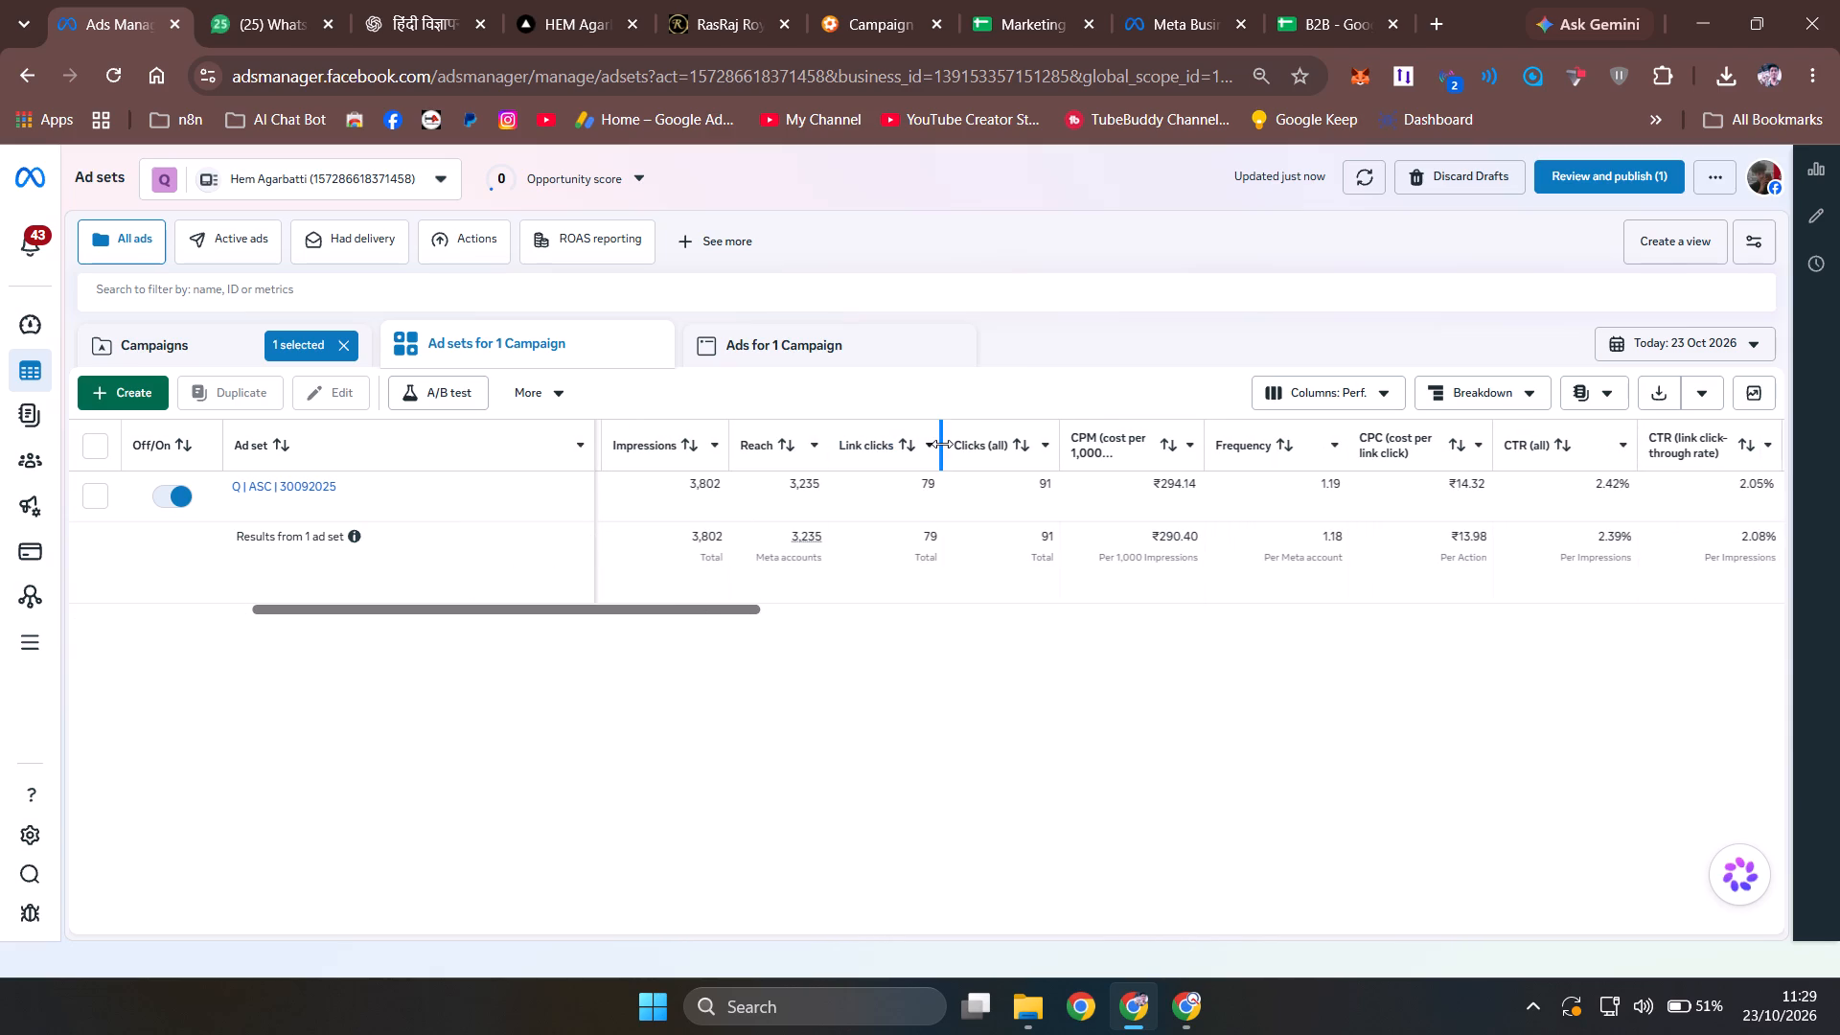
left_click_drag(942, 444, 922, 444)
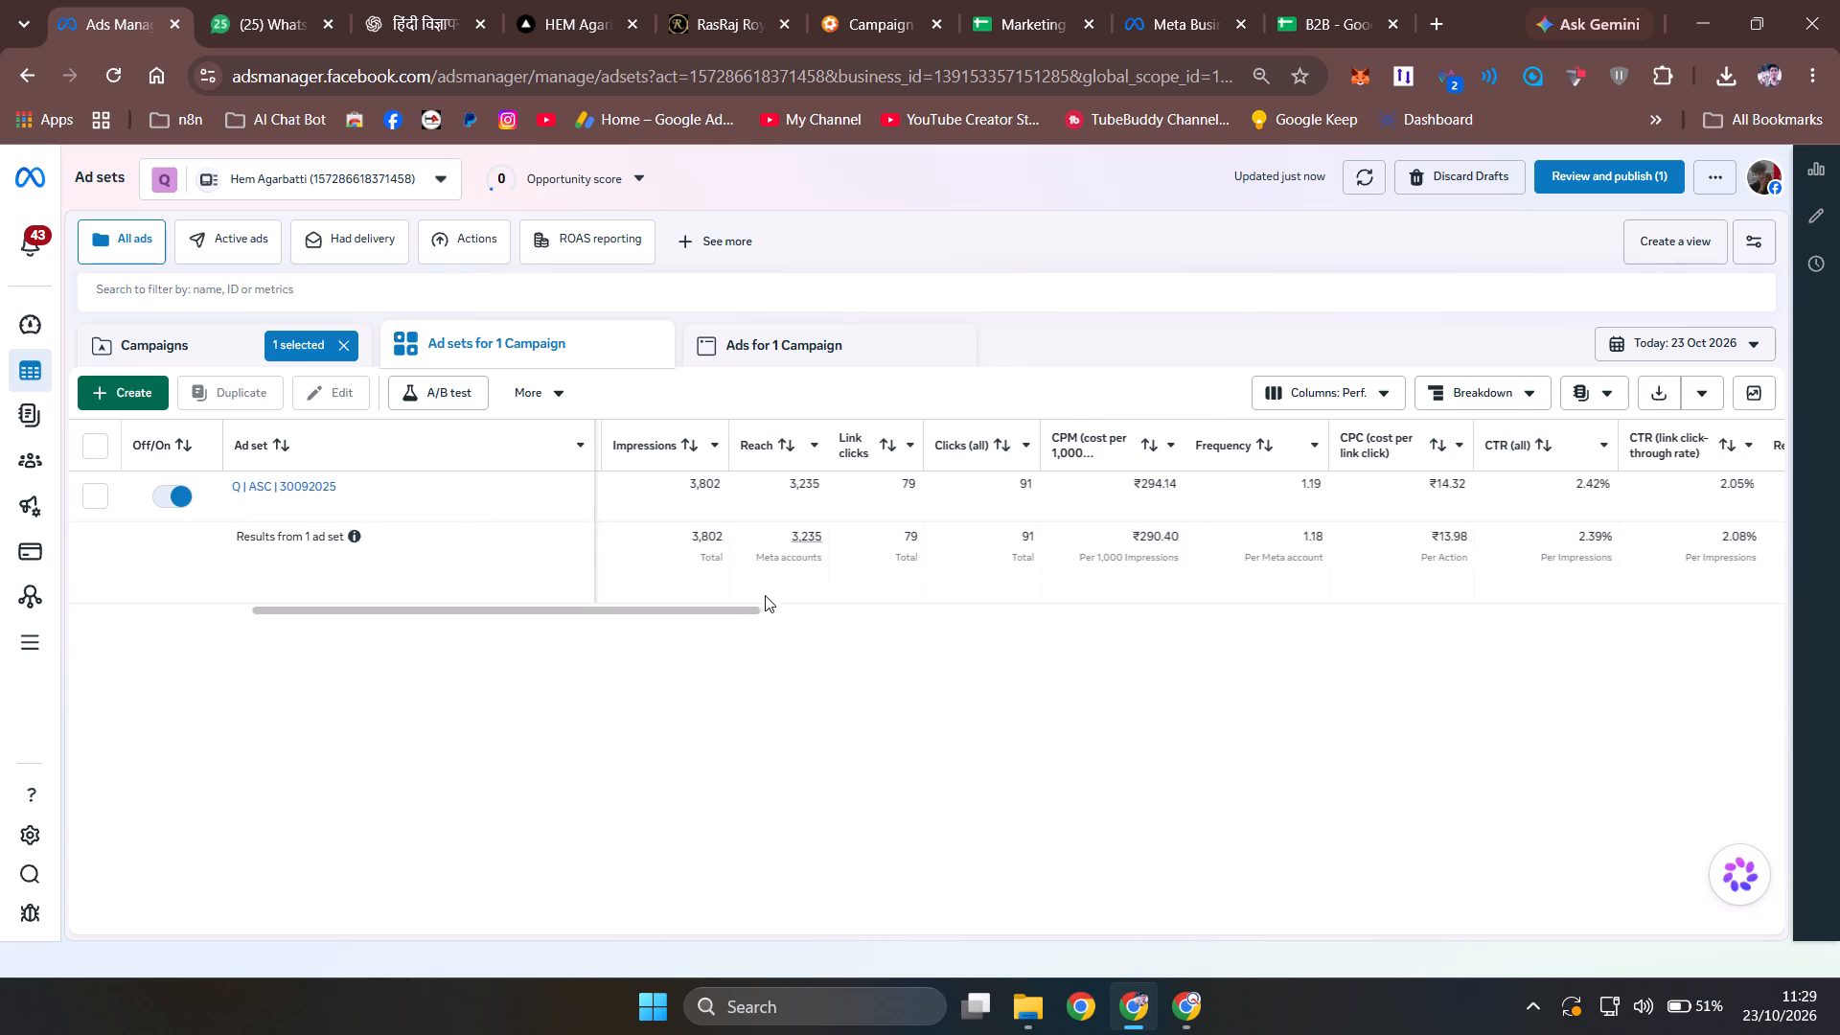
left_click_drag(747, 611, 781, 616)
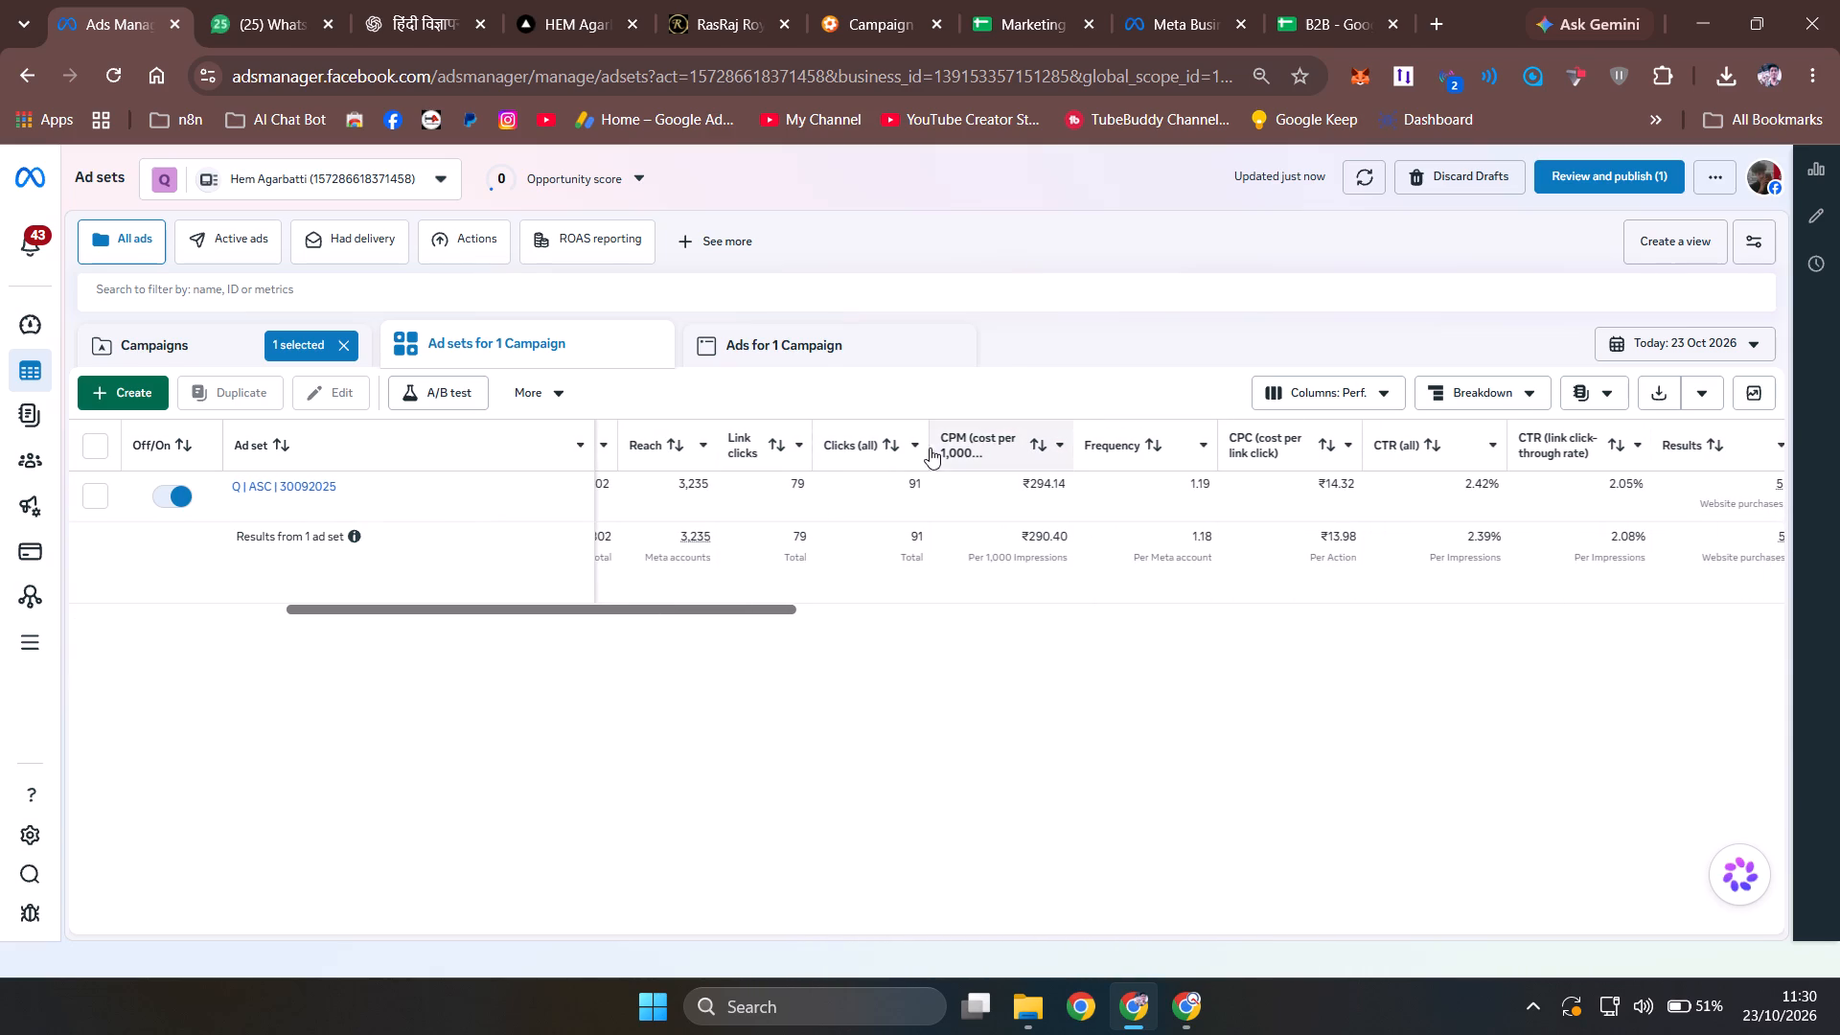
left_click(930, 448)
left_click_drag(924, 446, 904, 450)
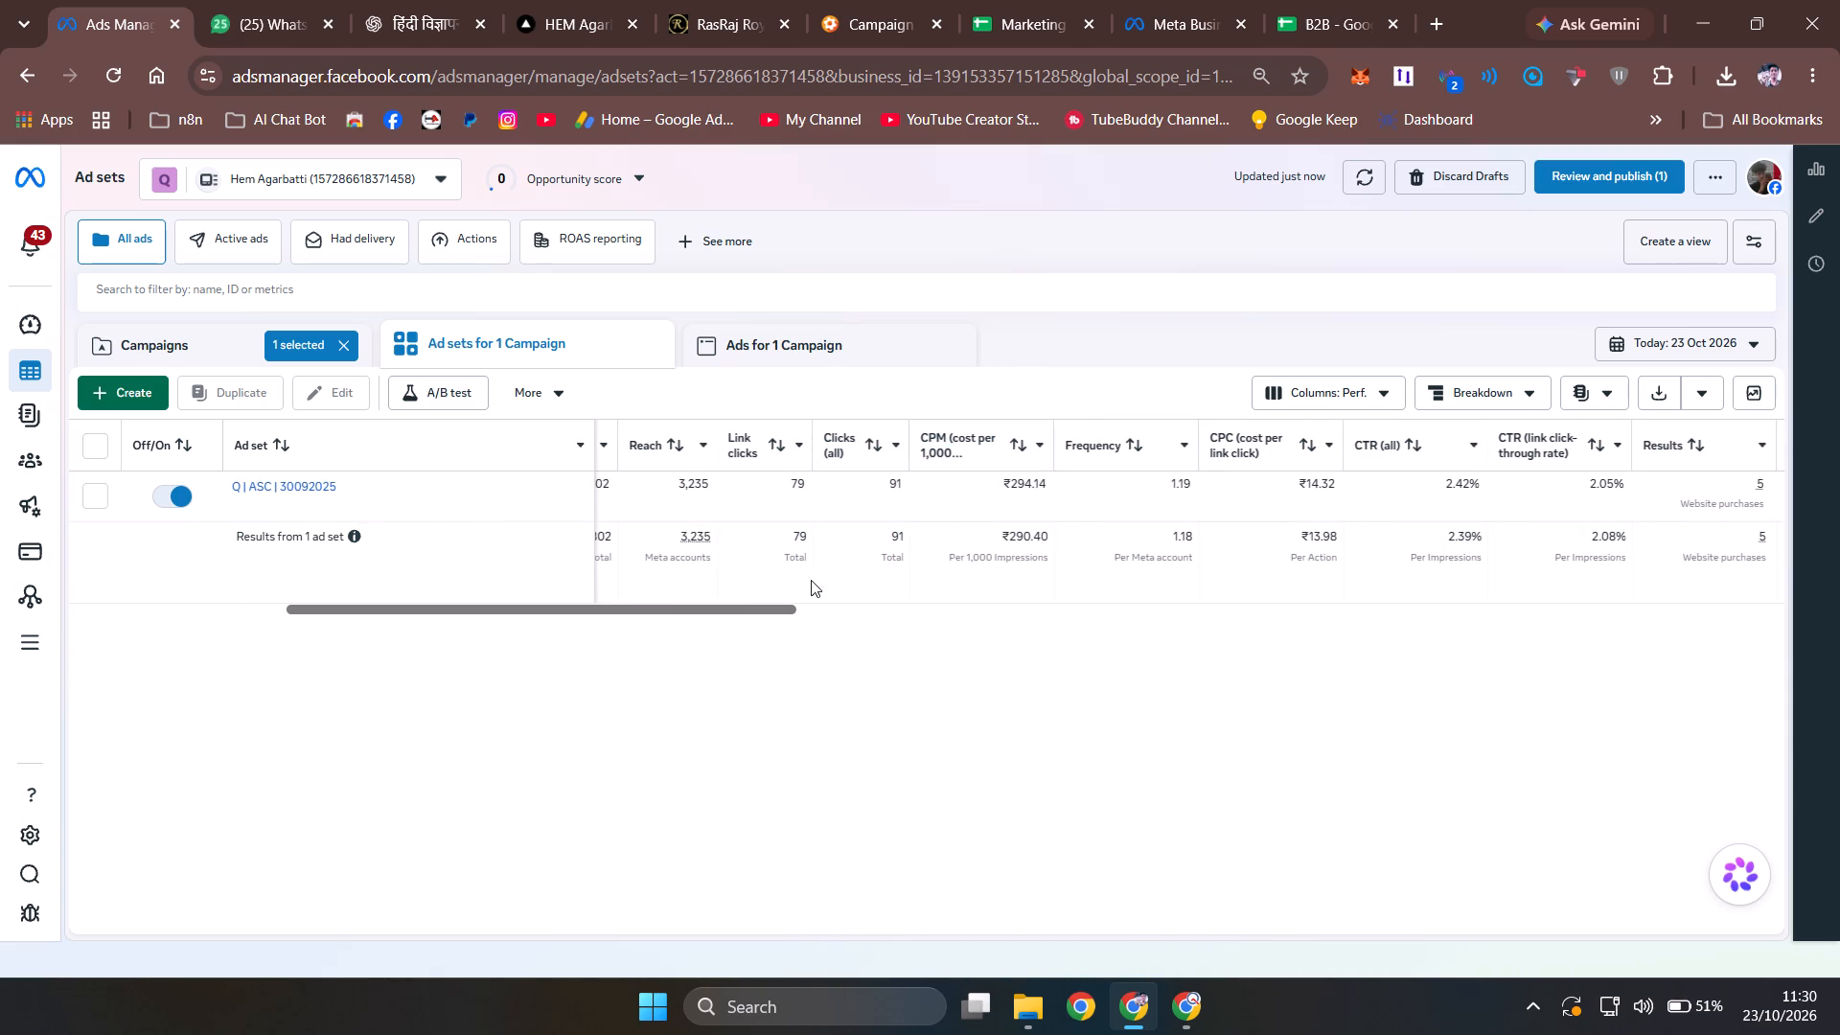
Narrow the CPM (cost per 1,000 impressions) and Frequency columns in the ad set table.
left_click_drag(762, 607, 792, 608)
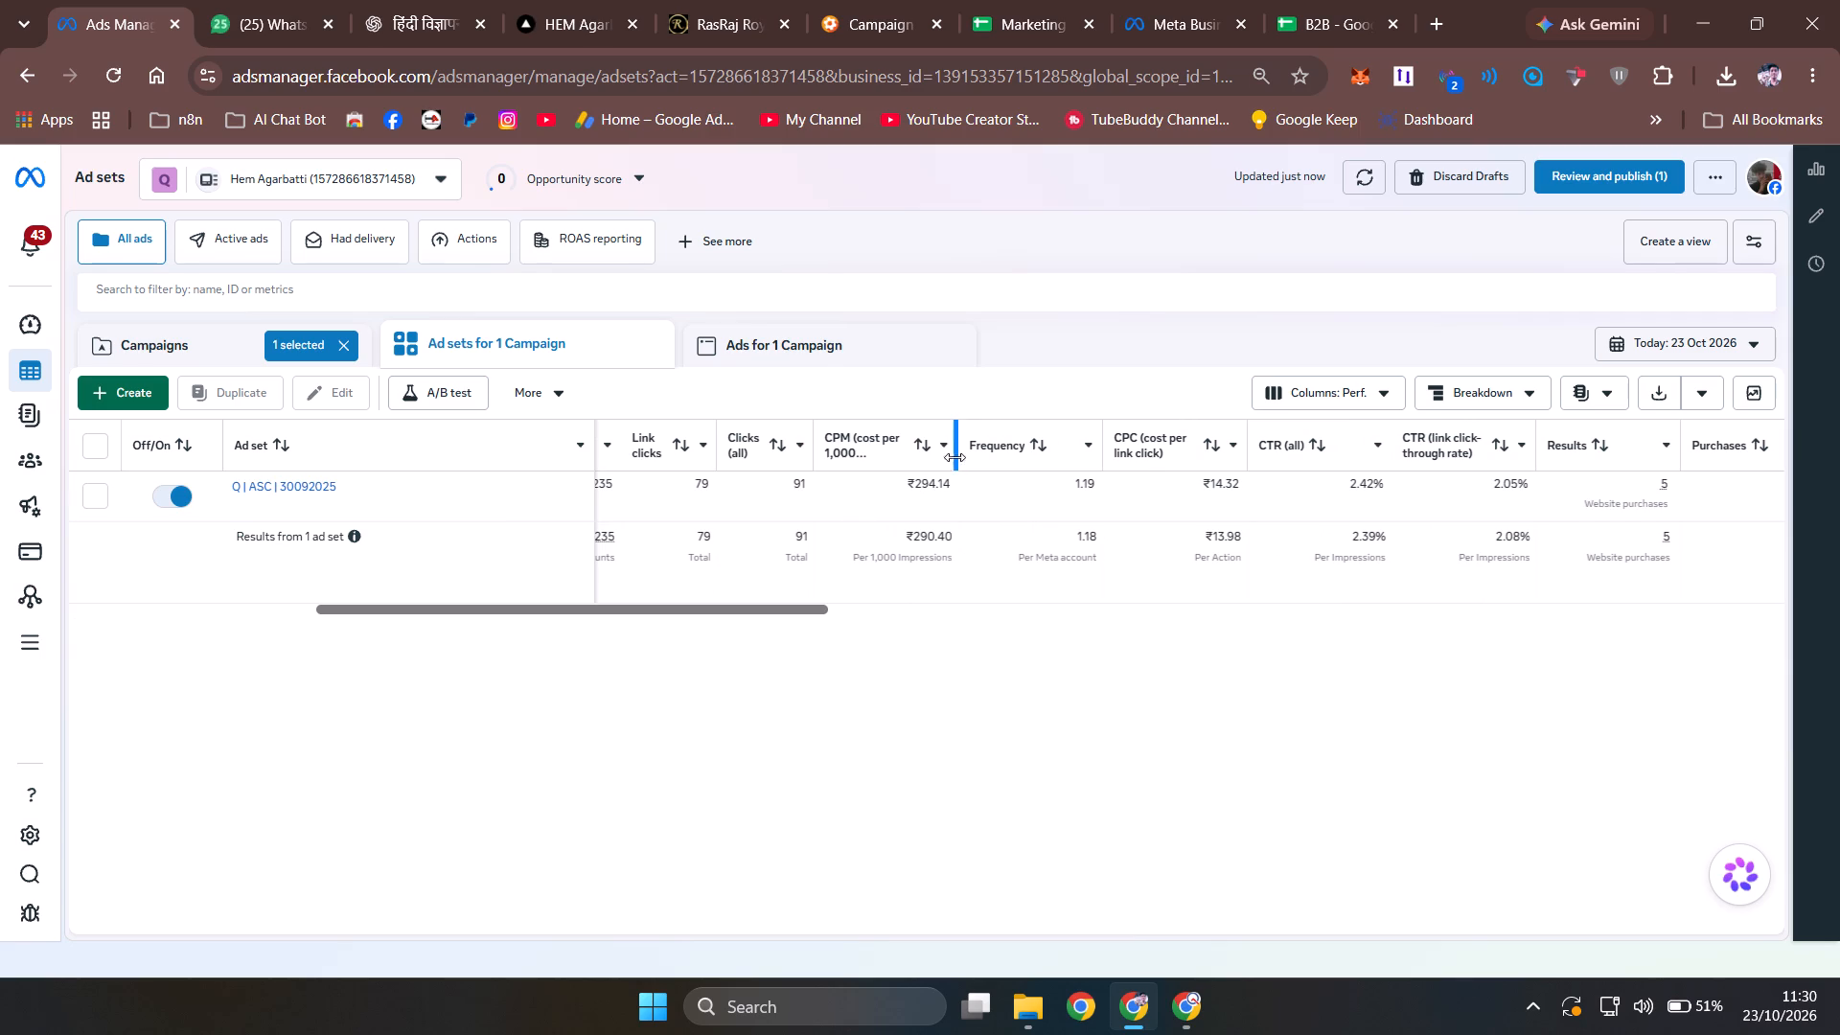
left_click(960, 452)
left_click_drag(954, 438, 927, 441)
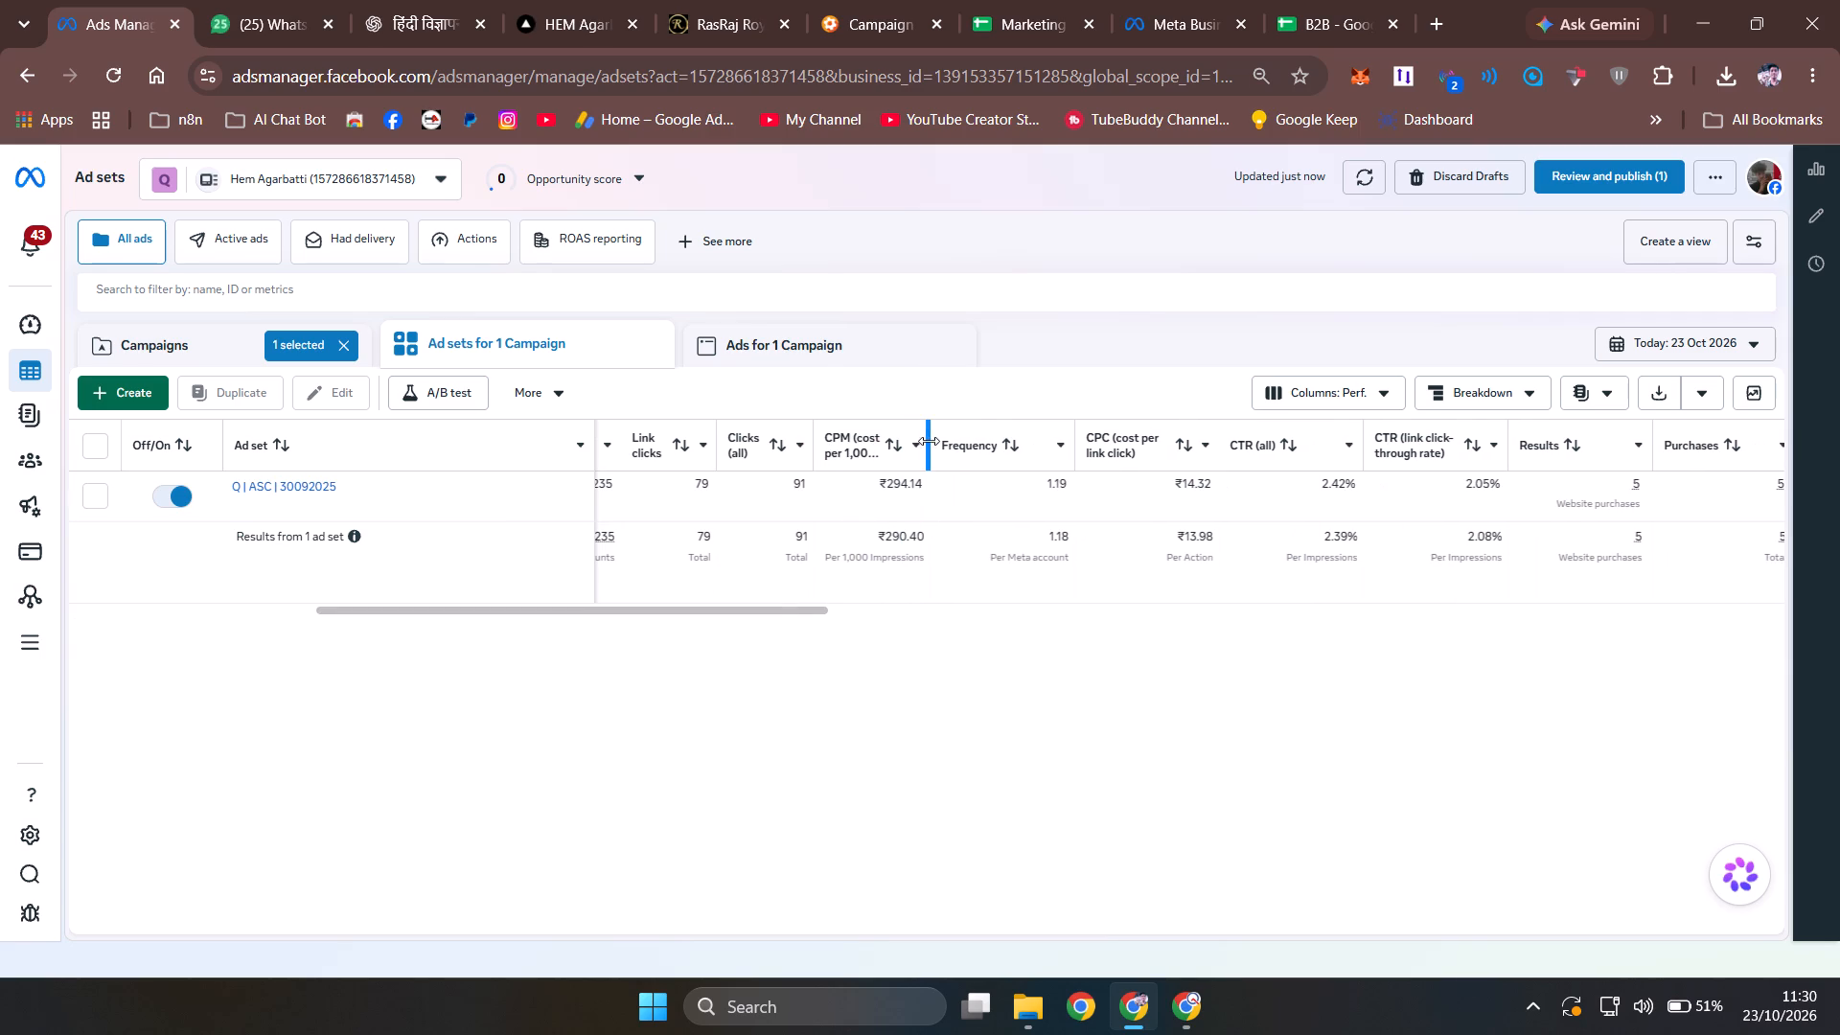
left_click_drag(780, 609, 807, 609)
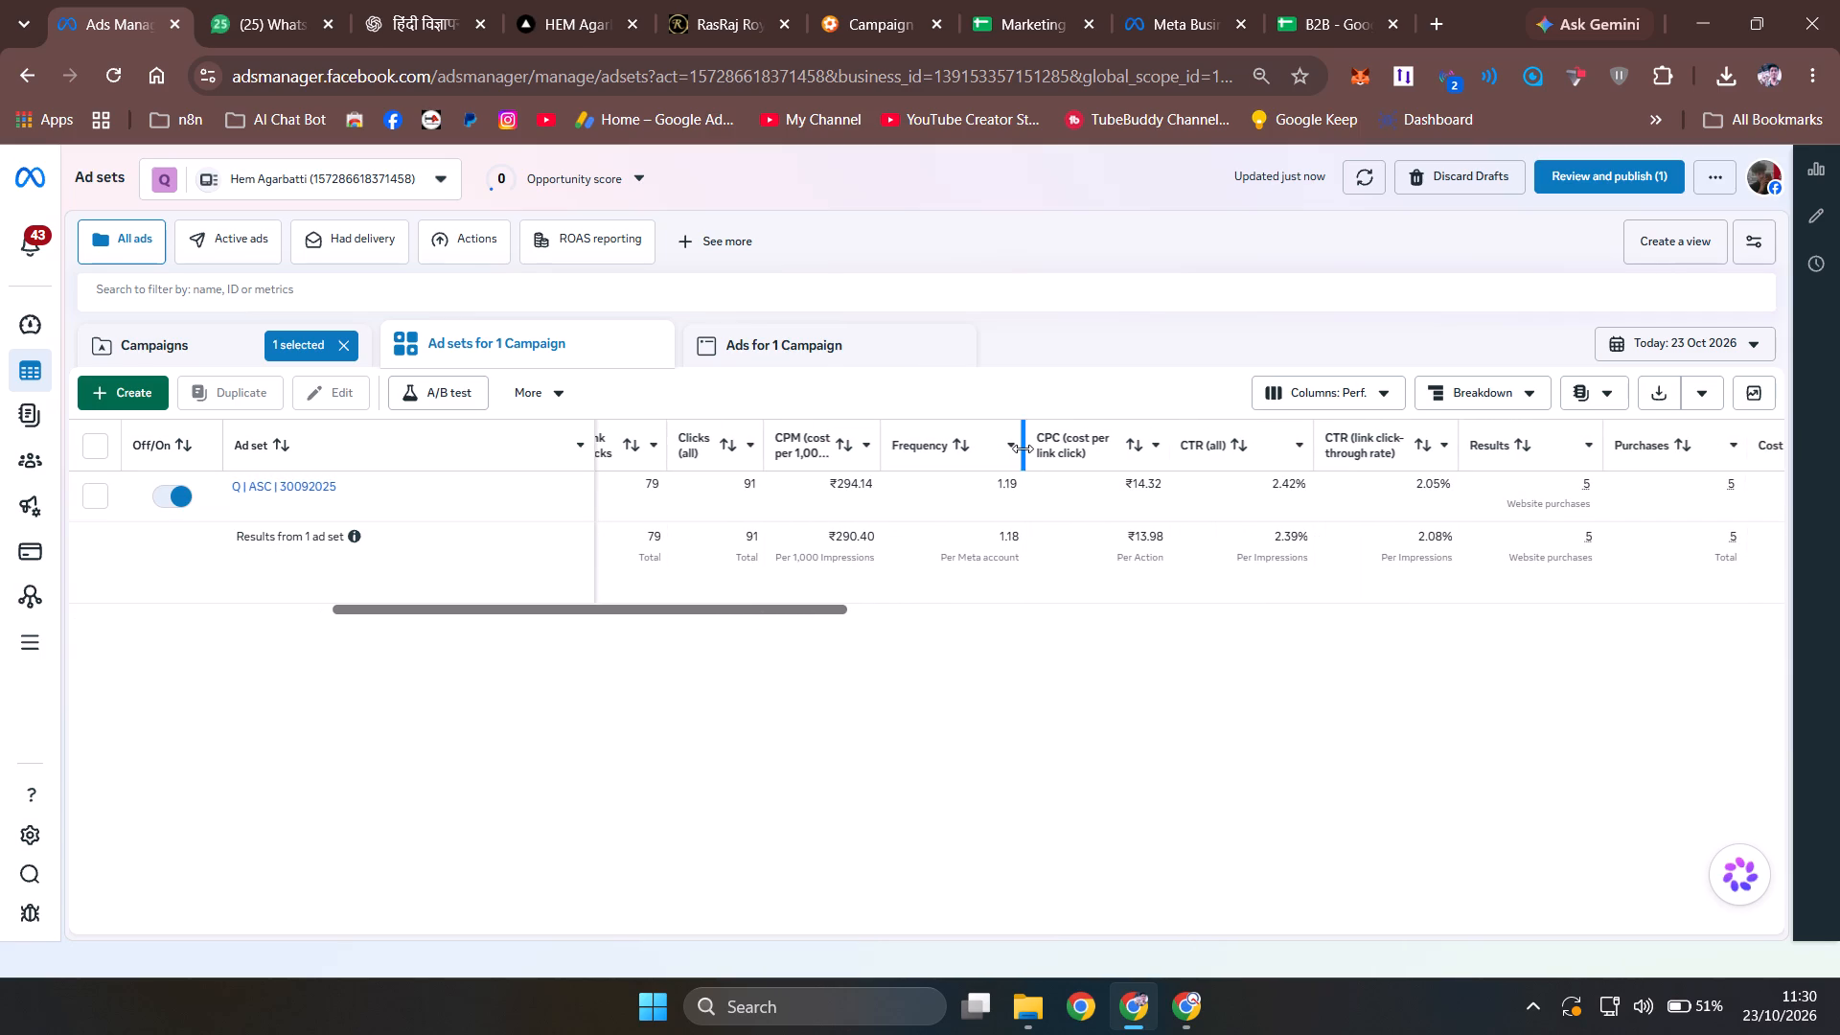
left_click_drag(1023, 448, 988, 450)
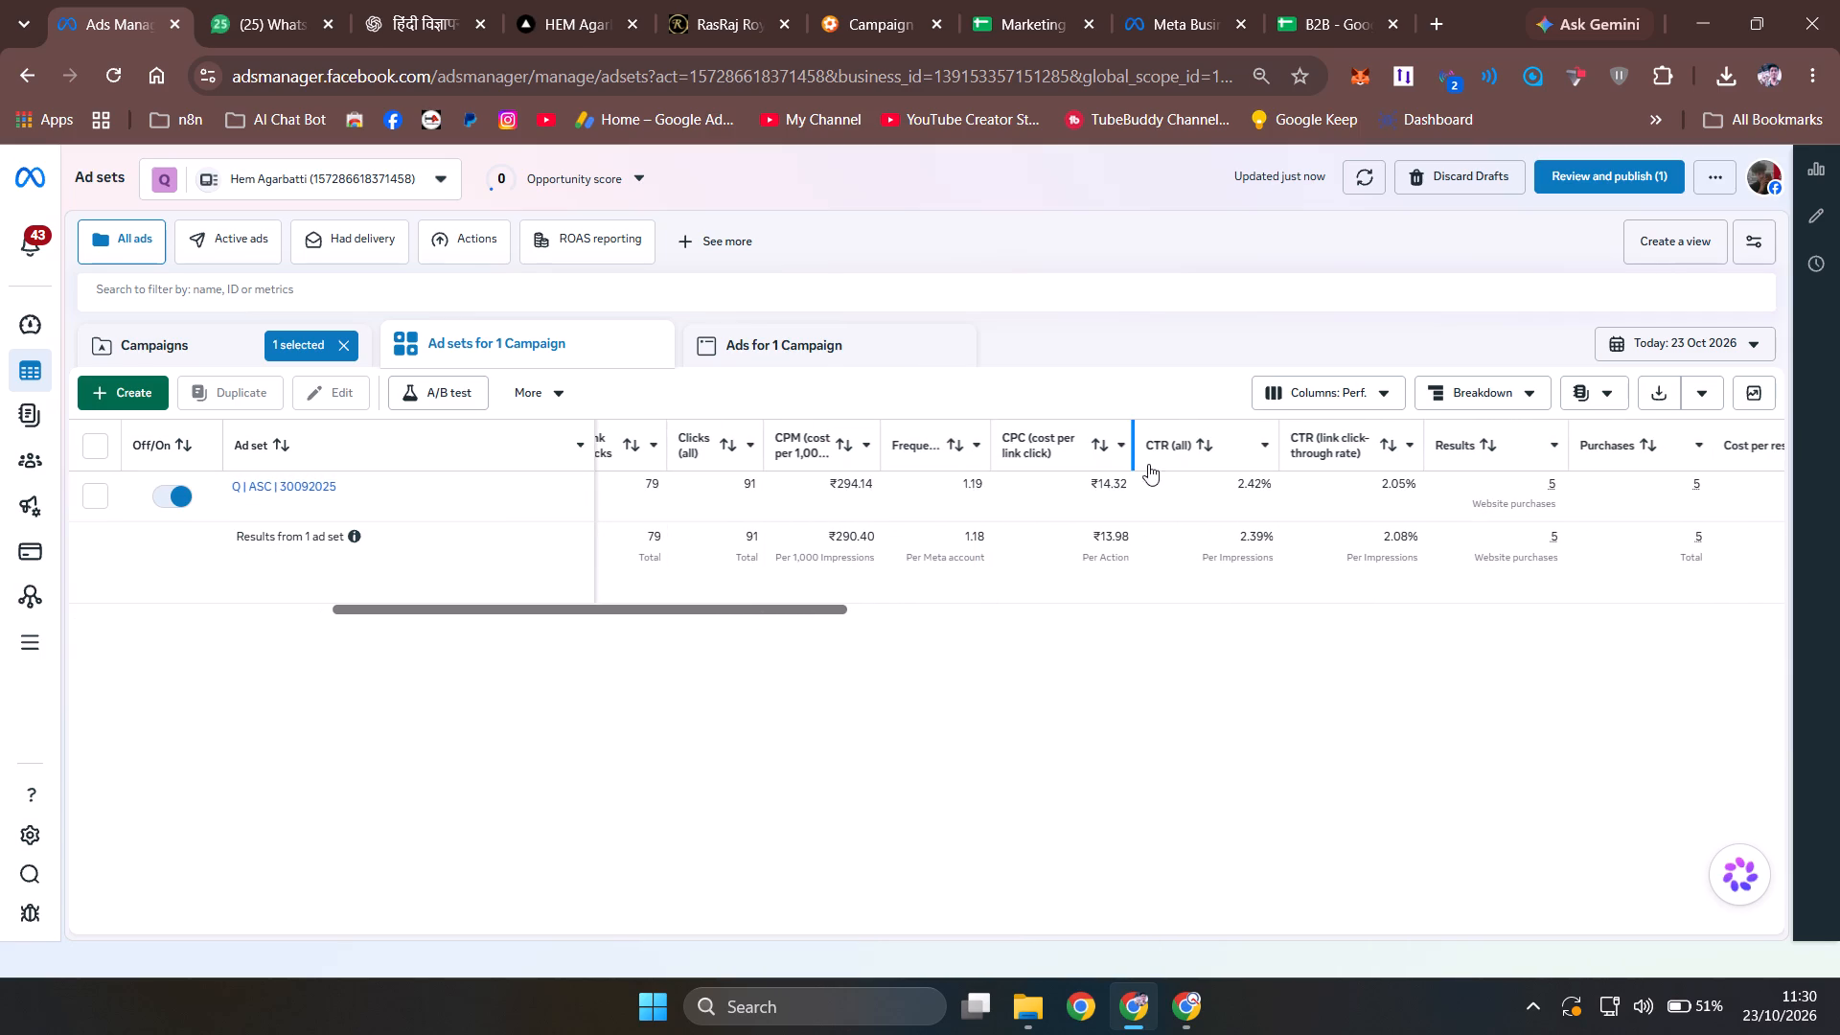
Return from the ad sets to the Hem Agarbatti account's campaign list.
left_click(1129, 397)
left_click(241, 321)
left_click(198, 354)
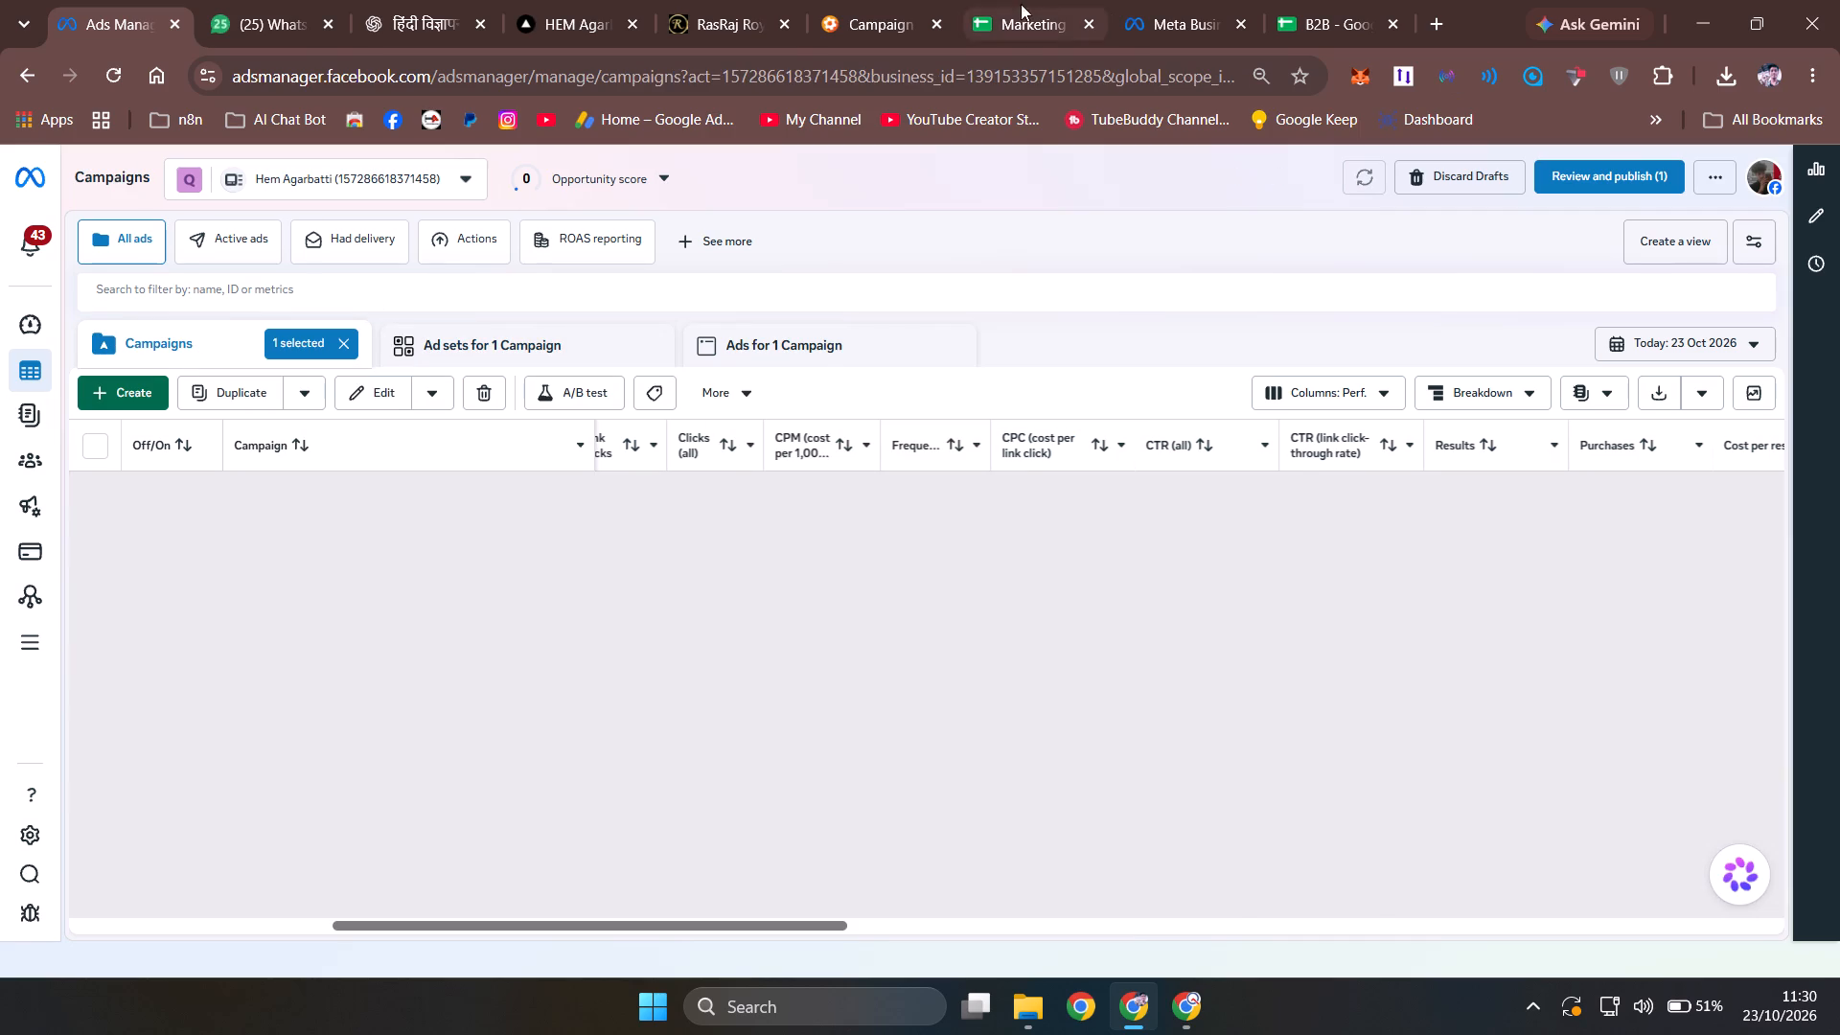
Switch to the HEM Agarbatti brand performance dashboard, set its date range to Today and sync the performance data.
left_click(1407, 11)
left_click(1452, 21)
left_click(442, 0)
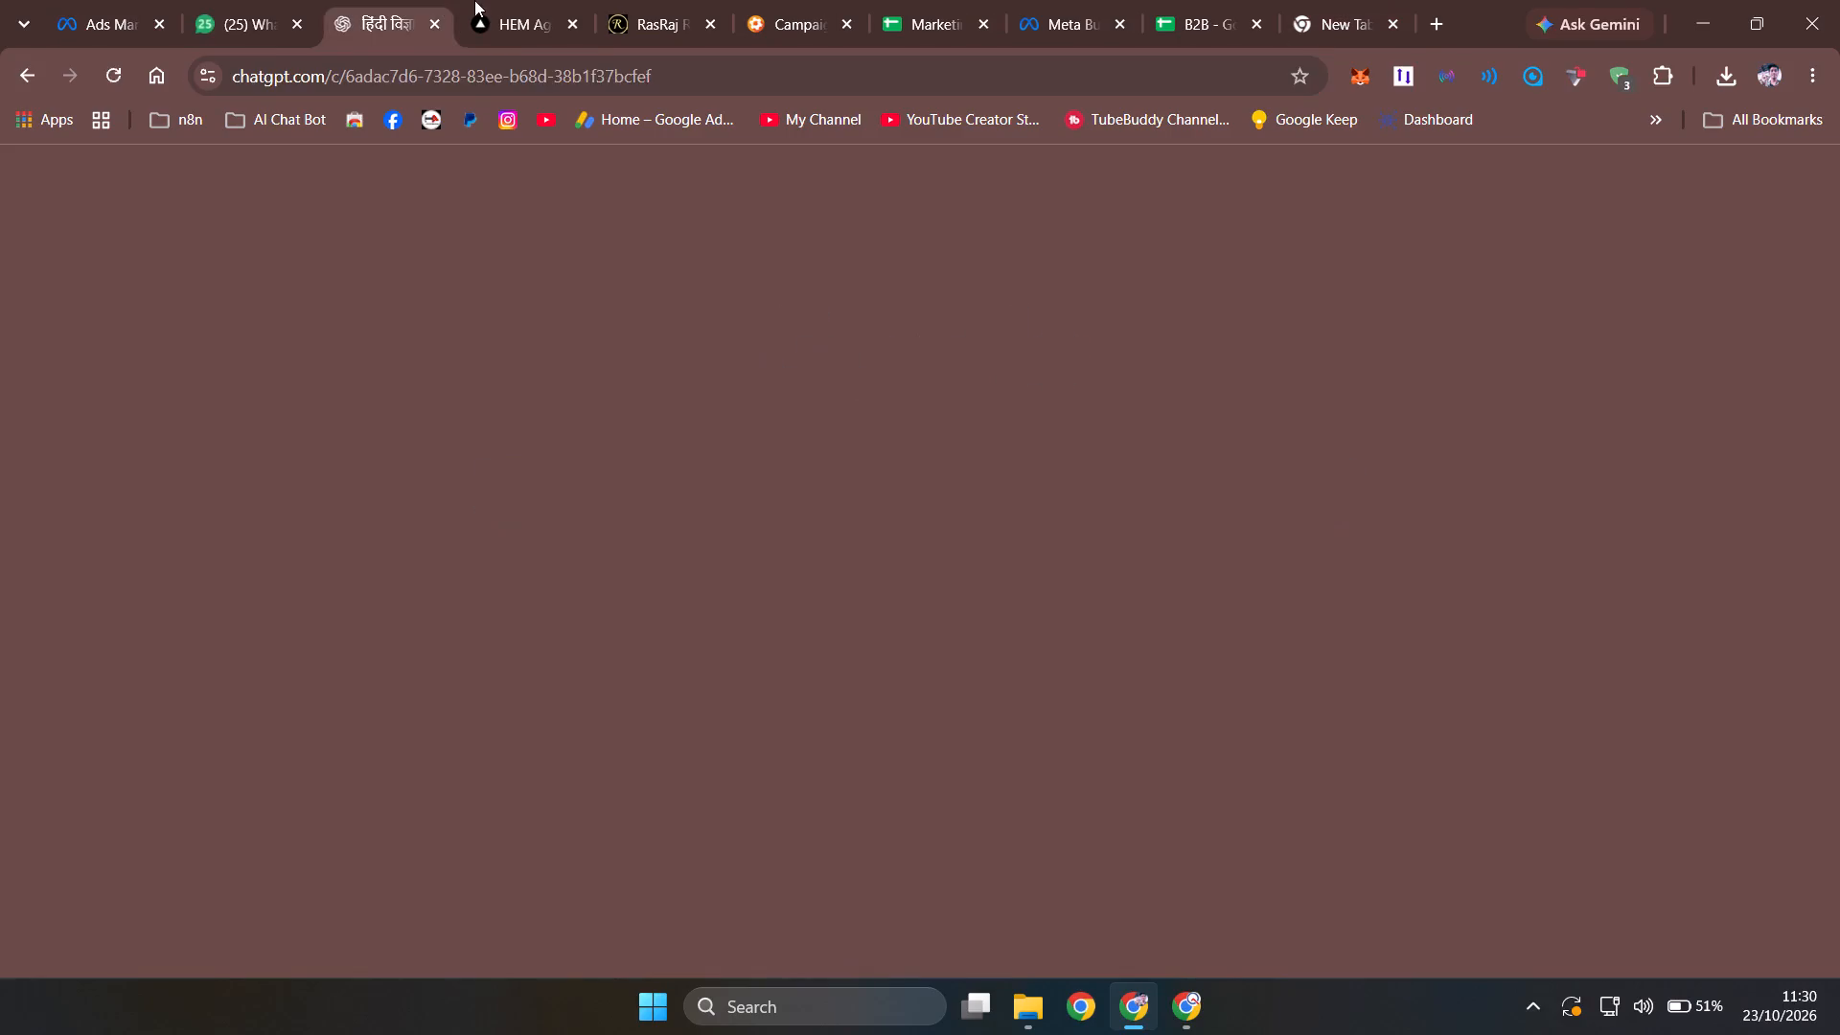
left_click(481, 0)
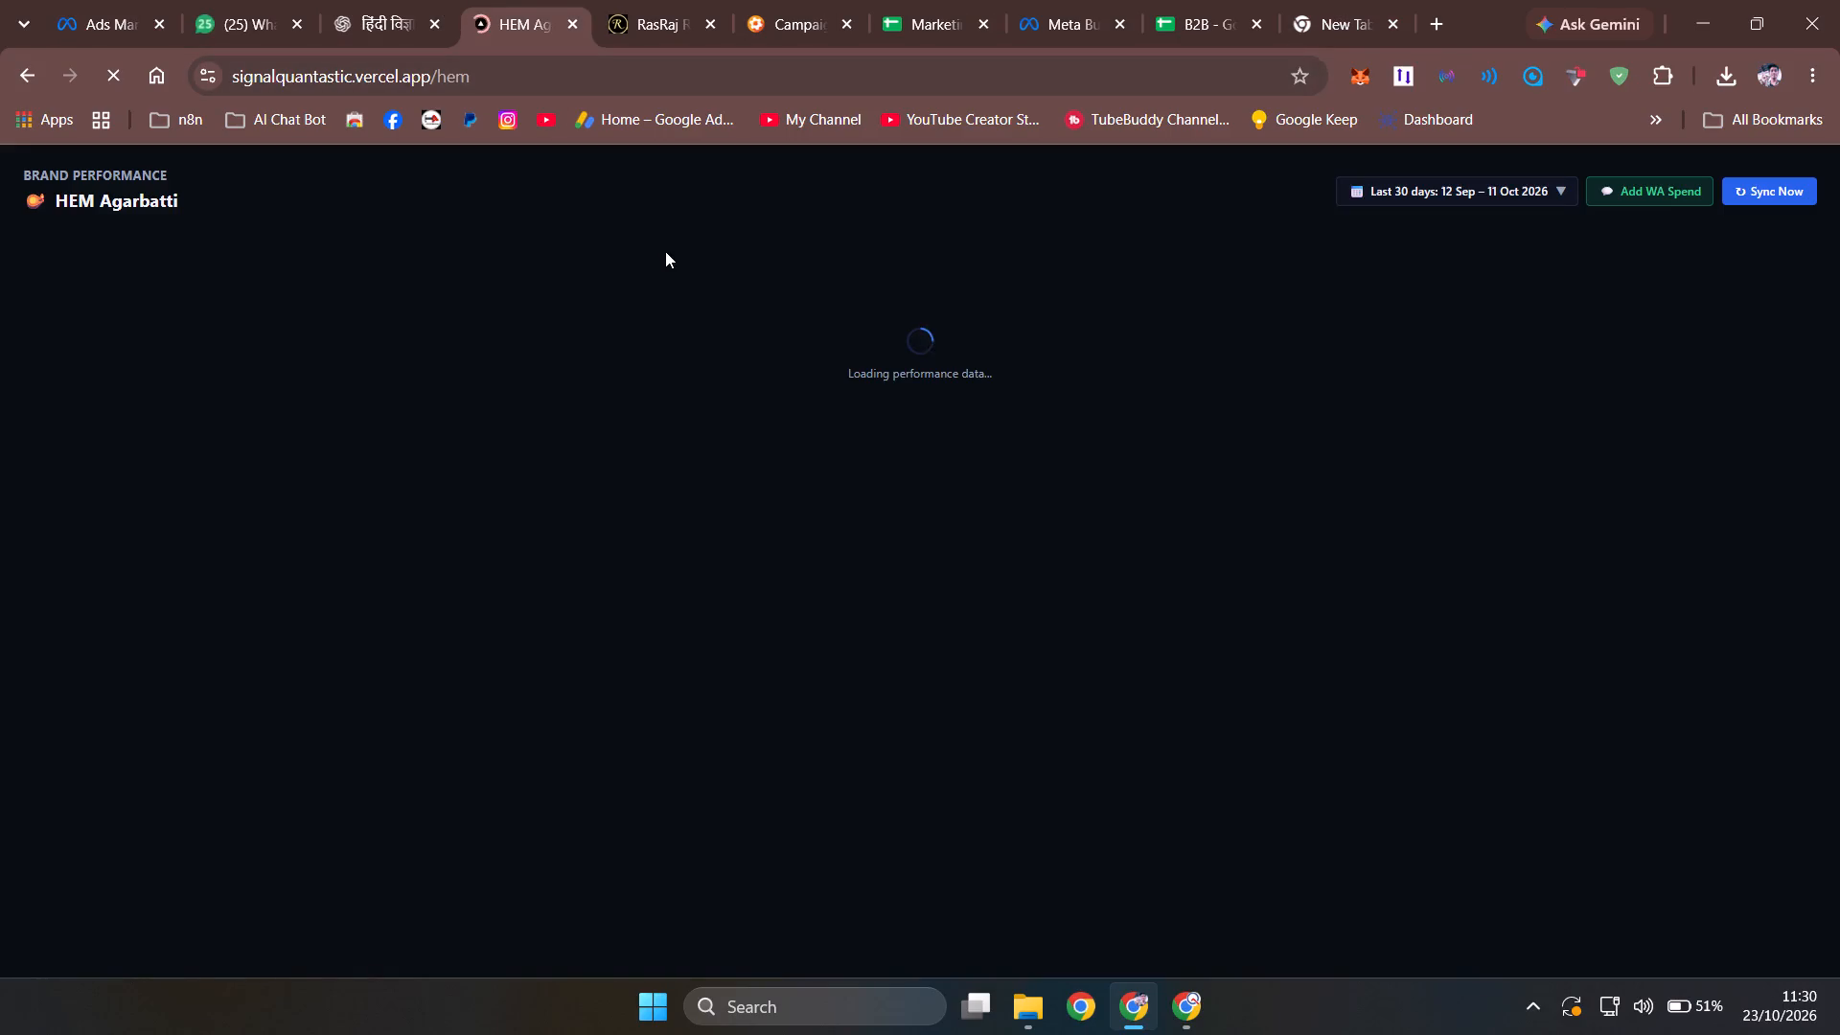
left_click(1484, 193)
left_click(1043, 273)
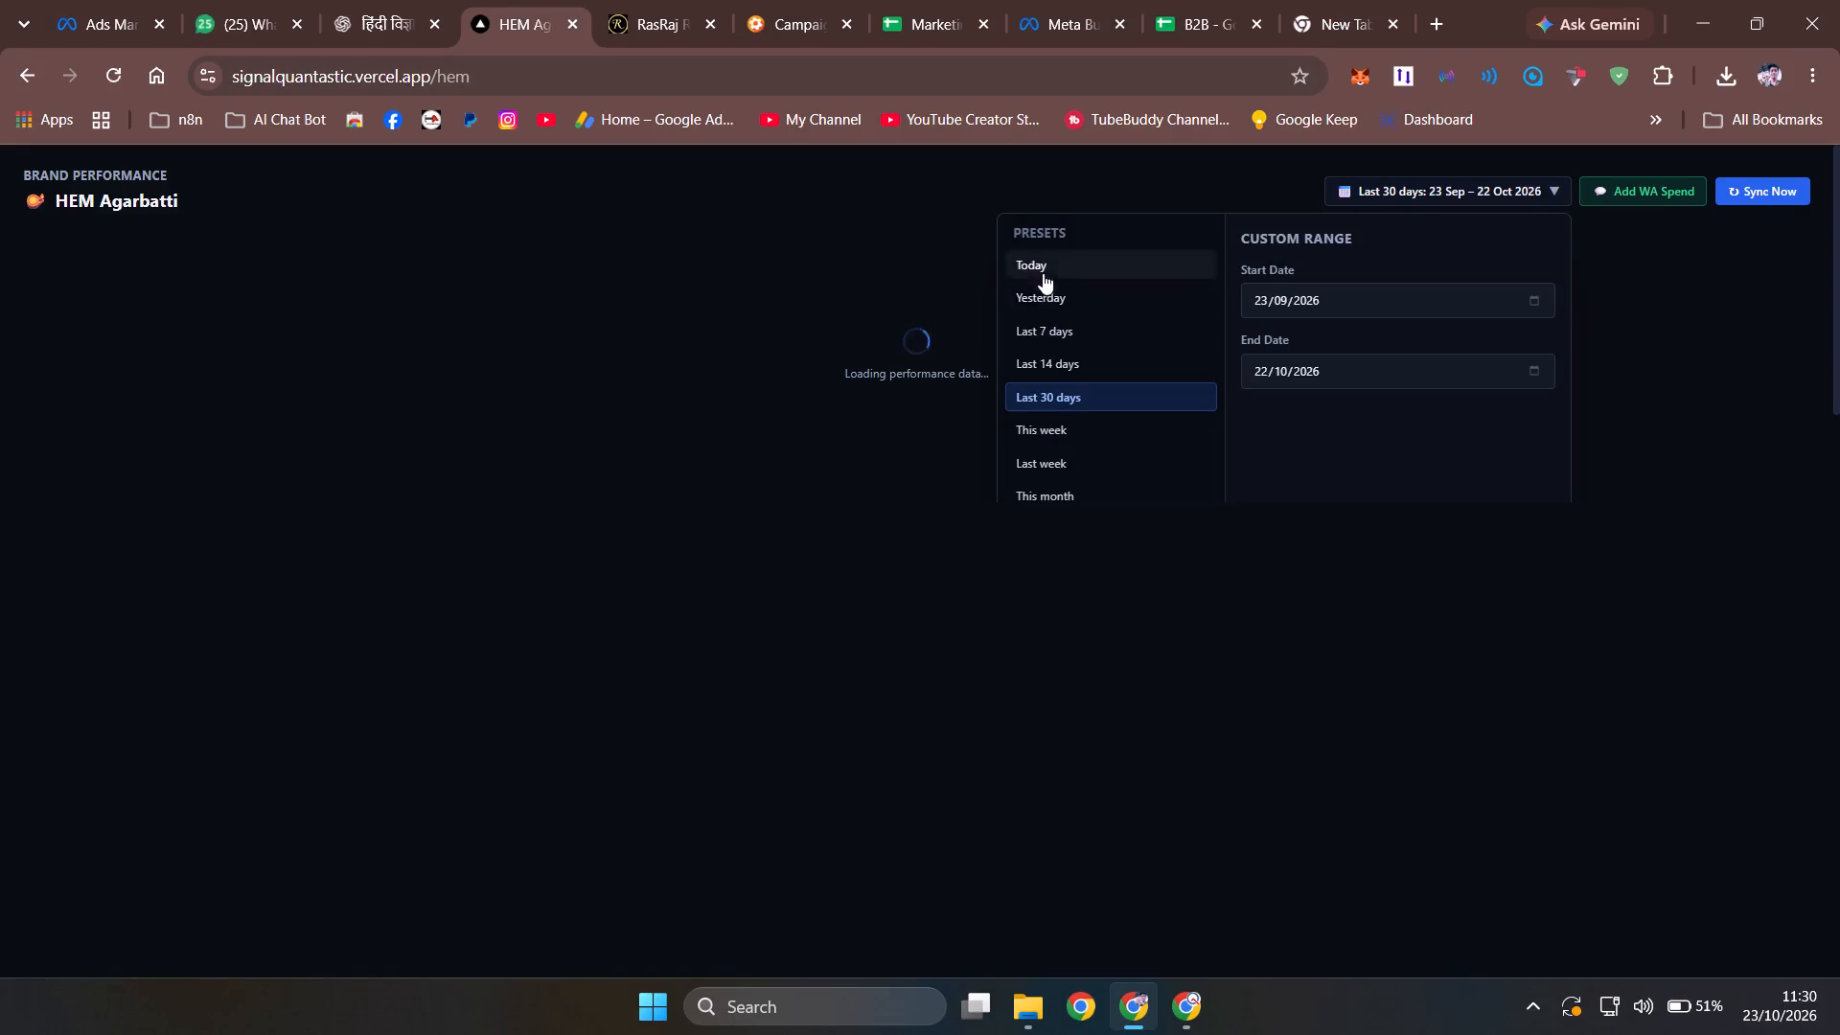
left_click(1747, 192)
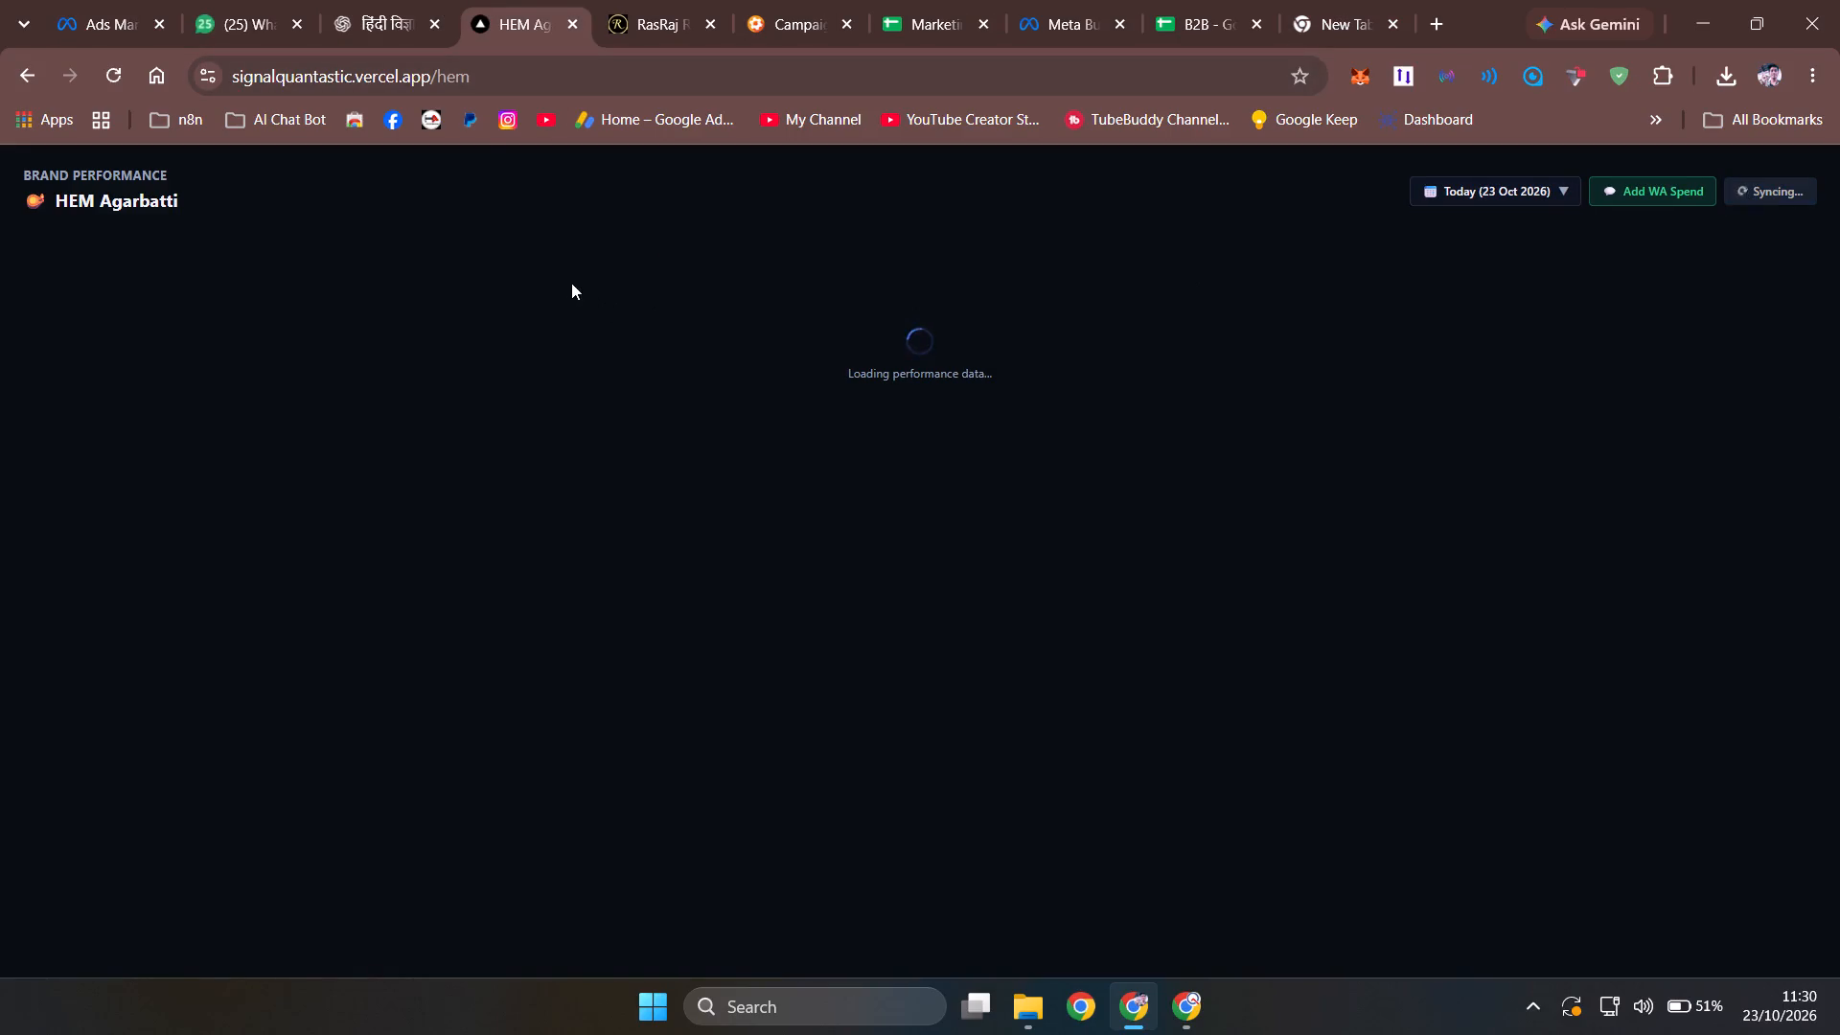